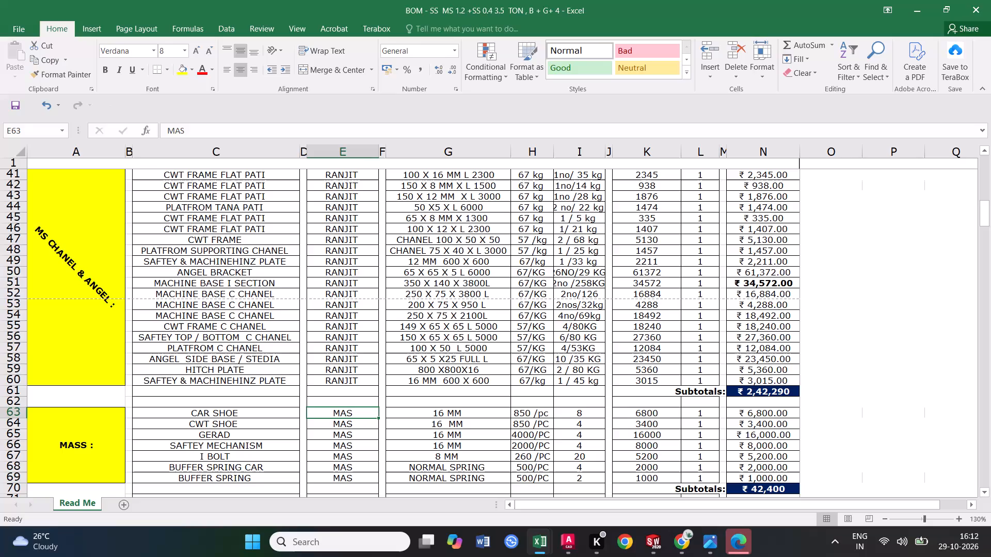
Extend the MS Chanel & Angel subtotal formula in N61 to sum N40:N60.
{"action": "scroll", "coordinate": [383, 350], "scroll_direction": "up", "scroll_amount": 1}
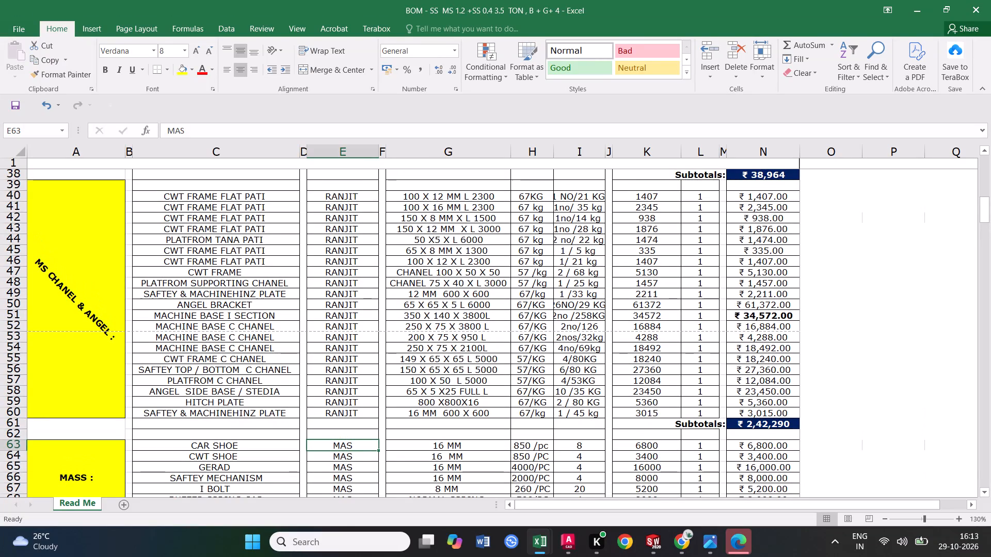
{"action": "left_click", "coordinate": [765, 429]}
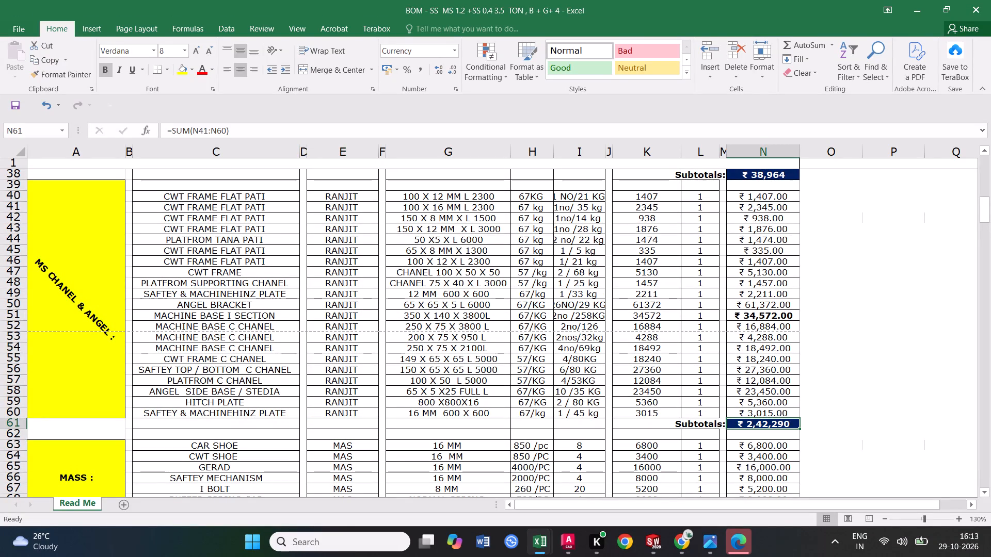
{"action": "left_click", "coordinate": [257, 130]}
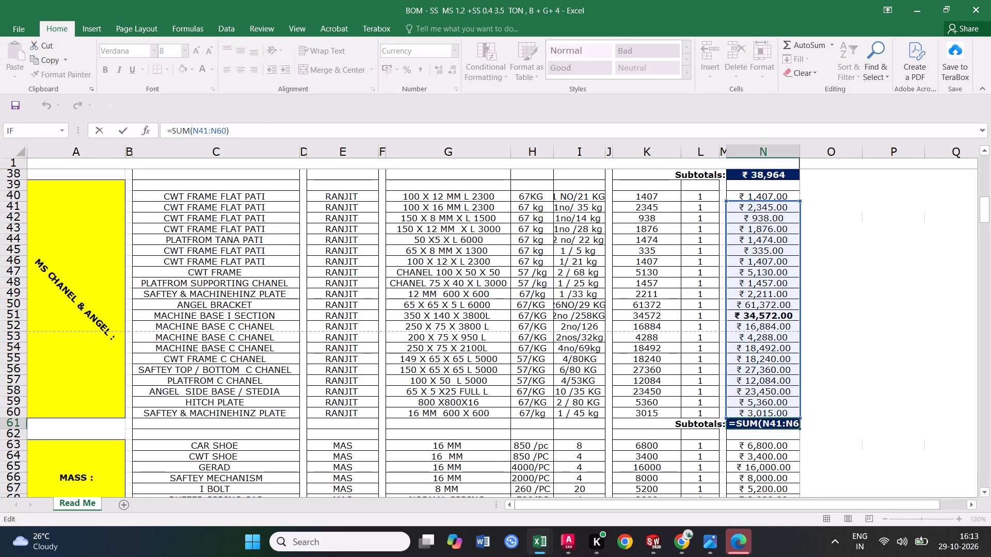
{"action": "left_click_drag", "start_coordinate": [726, 201], "coordinate": [726, 191]}
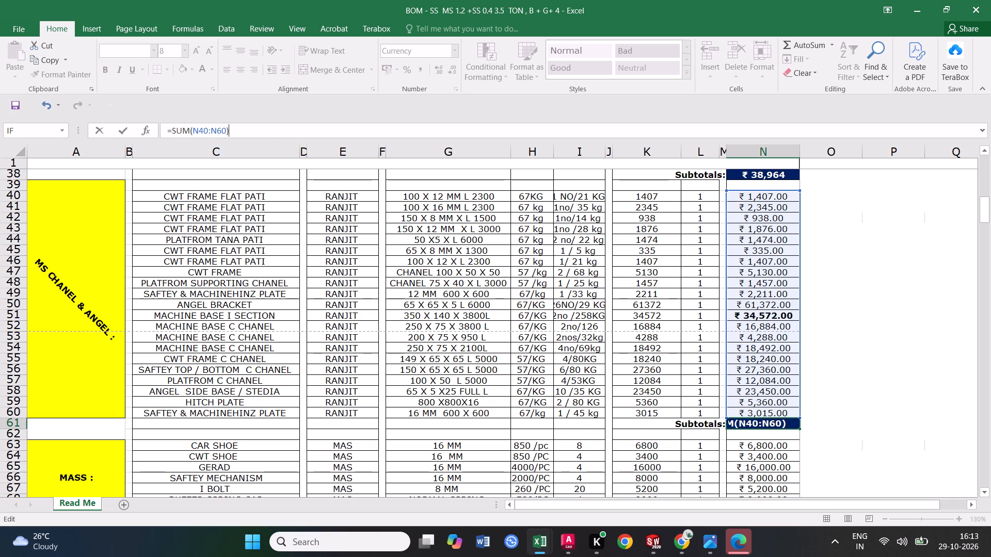
{"action": "left_click", "coordinate": [486, 281]}
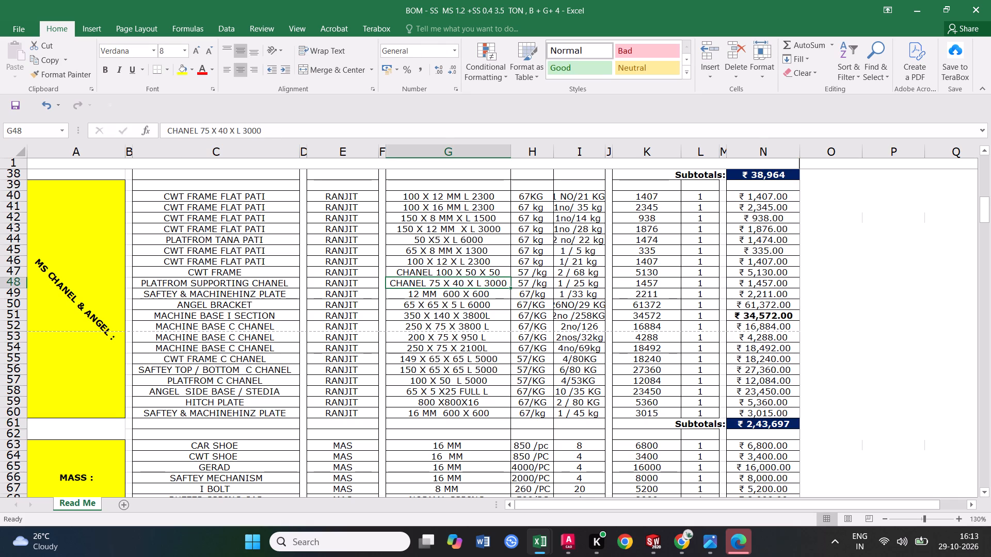
{"action": "left_click", "coordinate": [765, 429]}
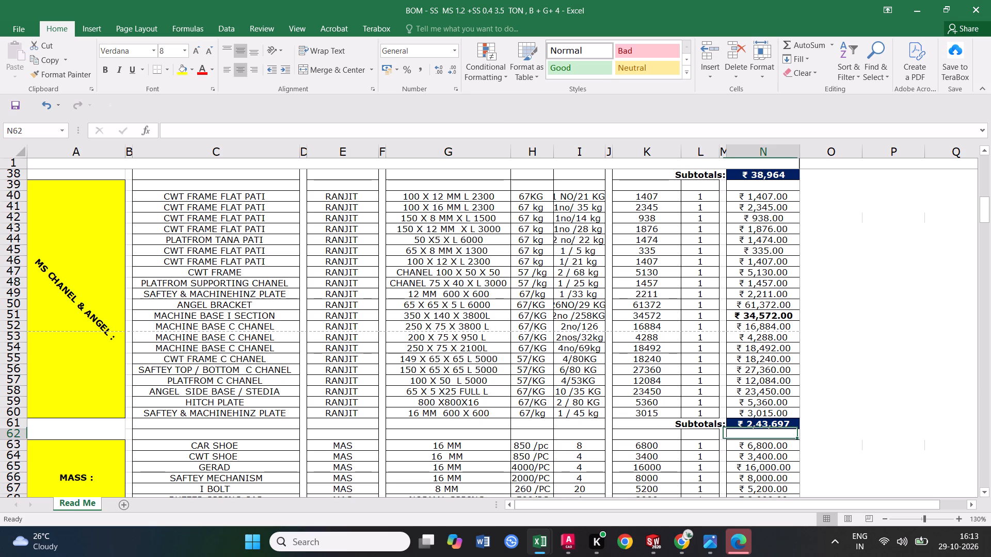
{"action": "left_click", "coordinate": [758, 422]}
{"action": "left_click", "coordinate": [236, 130]}
{"action": "left_click", "coordinate": [562, 275]}
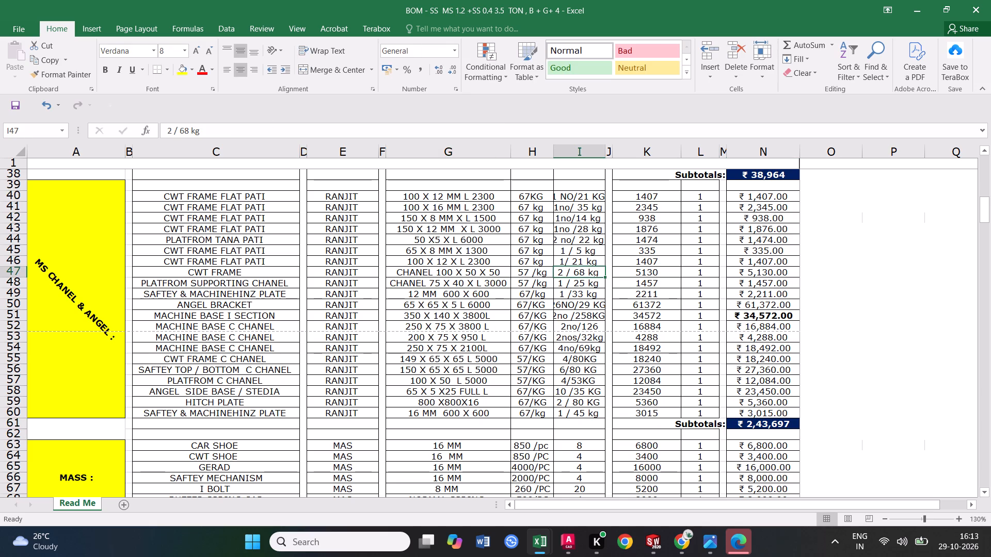
Change the Angel Bracket quantity in I50 to 20NO/29 KG.
{"action": "left_click", "coordinate": [768, 305]}
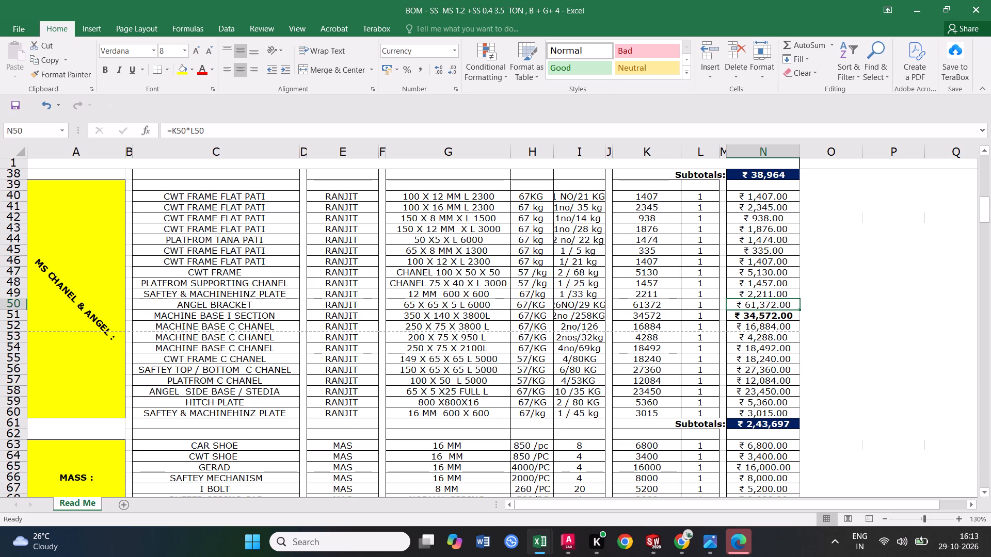
{"action": "left_click", "coordinate": [225, 303]}
{"action": "left_click", "coordinate": [21, 303]}
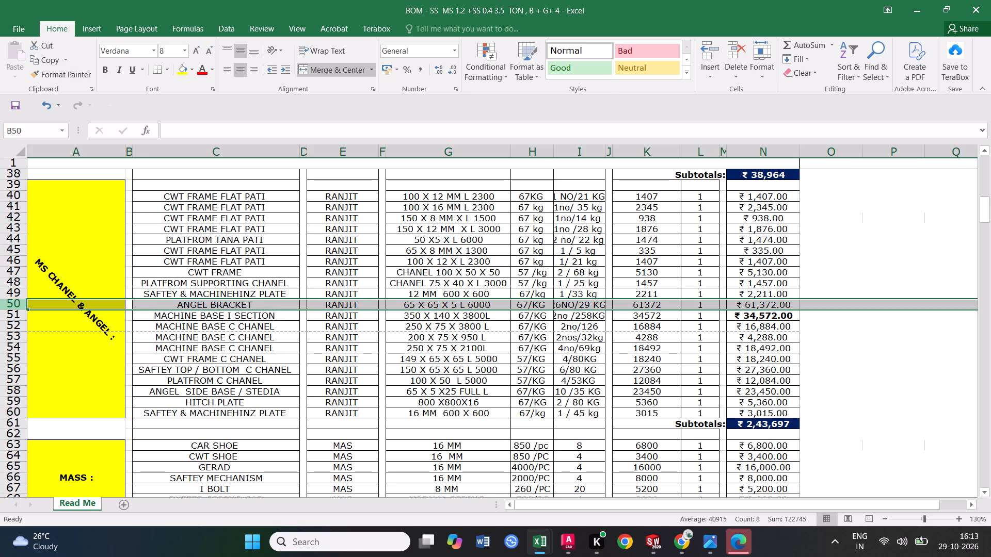
{"action": "left_click", "coordinate": [567, 305]}
{"action": "left_click", "coordinate": [559, 305]}
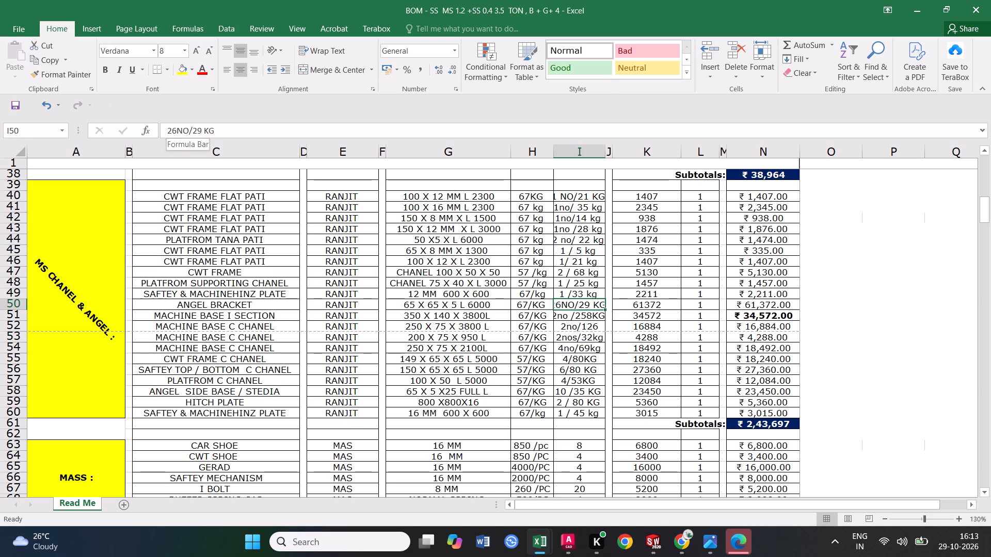
{"action": "left_click_drag", "start_coordinate": [177, 132], "coordinate": [169, 132]}
{"action": "type", "text": "20"}
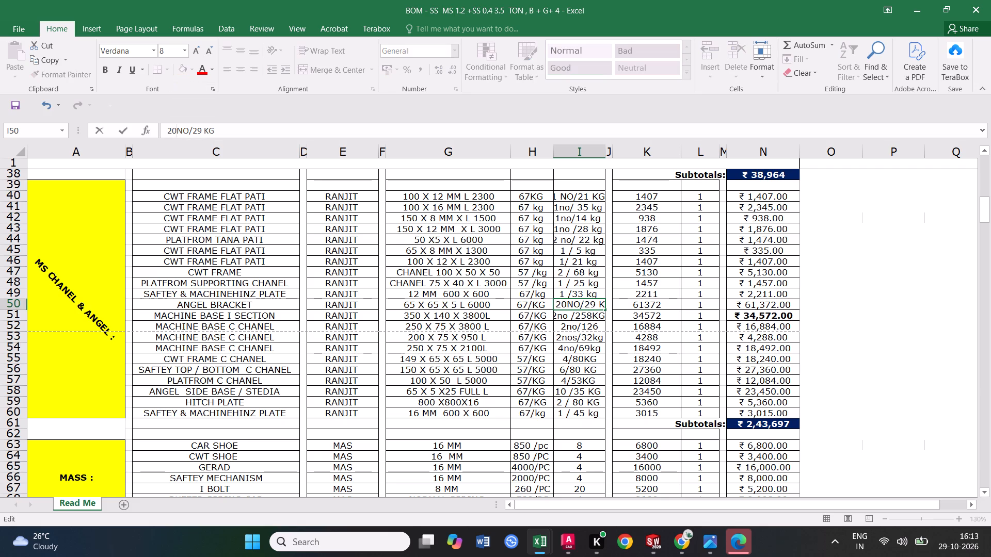
{"action": "left_click", "coordinate": [306, 295]}
{"action": "left_click", "coordinate": [584, 305]}
Calculate the Angel Bracket amount in Calculator as 20 × 29 × 67.
{"action": "left_click", "coordinate": [650, 305]}
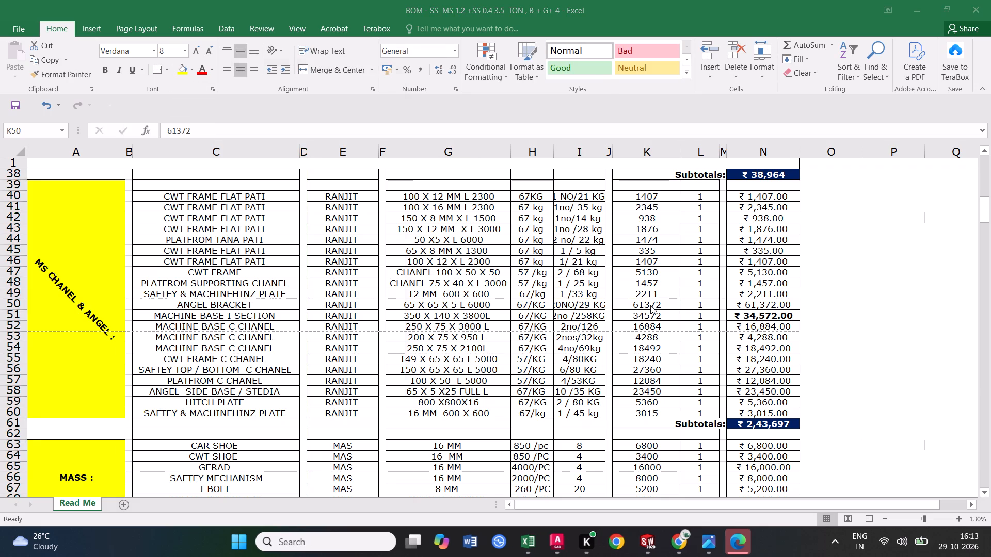
{"action": "type", "text": "20"}
{"action": "key", "text": "asterisk"}
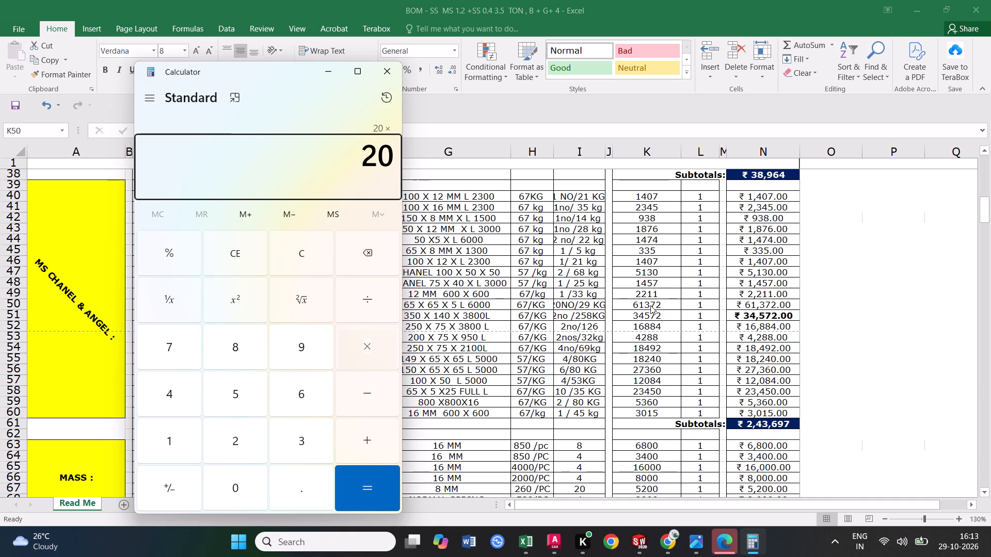
{"action": "type", "text": "29"}
{"action": "key", "text": "Return"}
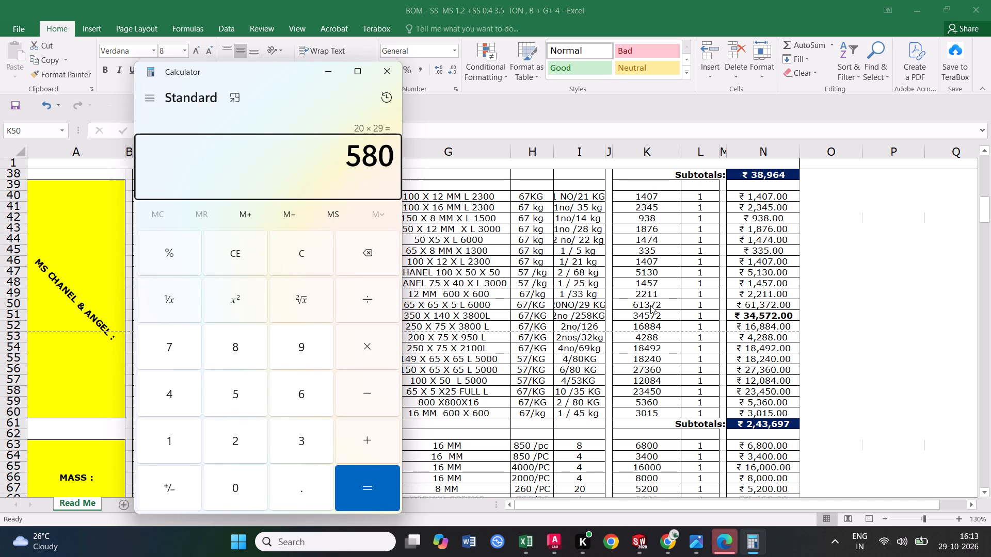
{"action": "type", "text": "*67"}
{"action": "key", "text": "Return"}
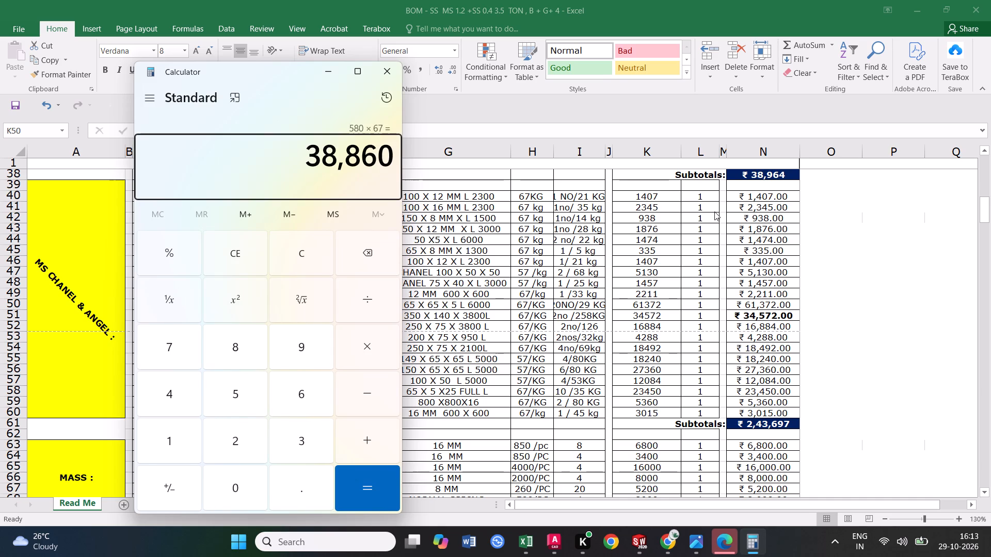
Set the Angel Bracket amount in K50 to 38860 in the Excel sheet and save the workbook.
{"action": "left_click", "coordinate": [381, 75]}
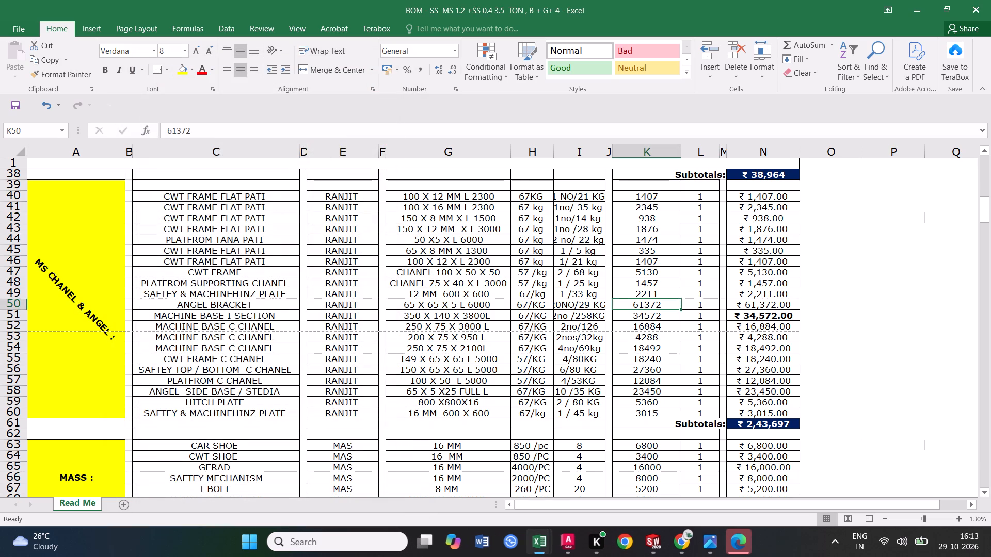
{"action": "type", "text": "38860"}
{"action": "left_click", "coordinate": [644, 345]}
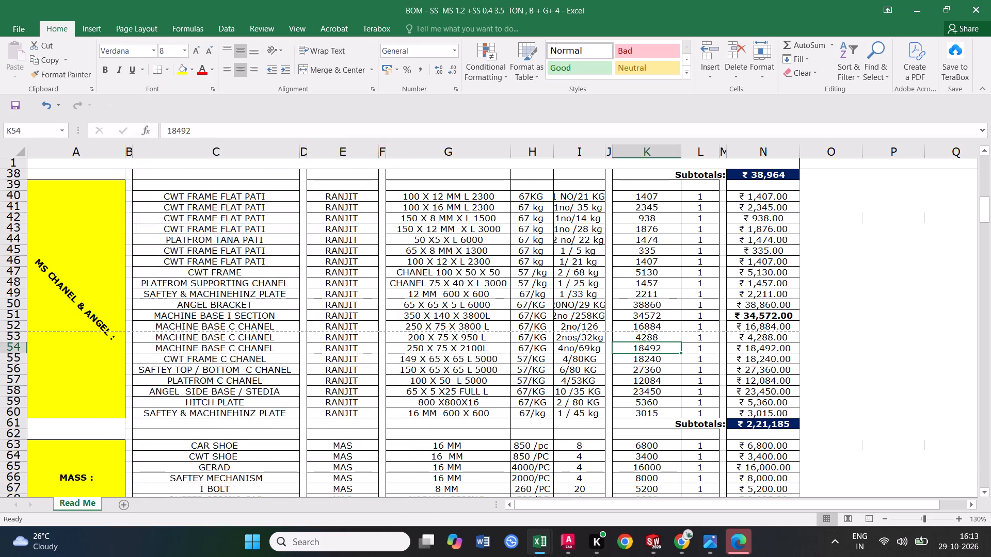
{"action": "left_click", "coordinate": [646, 339]}
{"action": "left_click", "coordinate": [646, 308]}
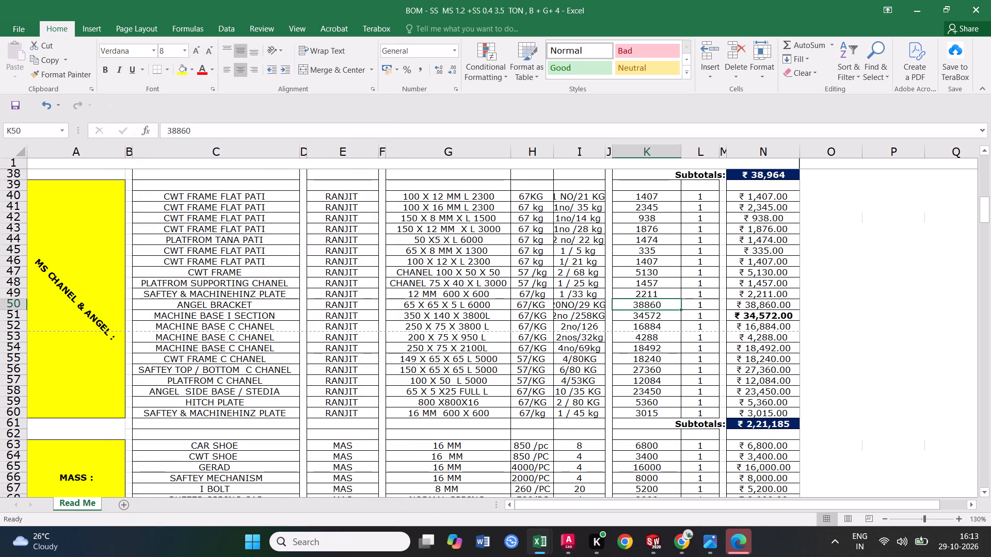
{"action": "left_click", "coordinate": [15, 109]}
Save the workbook and look up the IPE 300 profile in the Maiak-M IPE beam calculator in Chrome for the Machine Base I Section.
{"action": "left_click", "coordinate": [641, 317]}
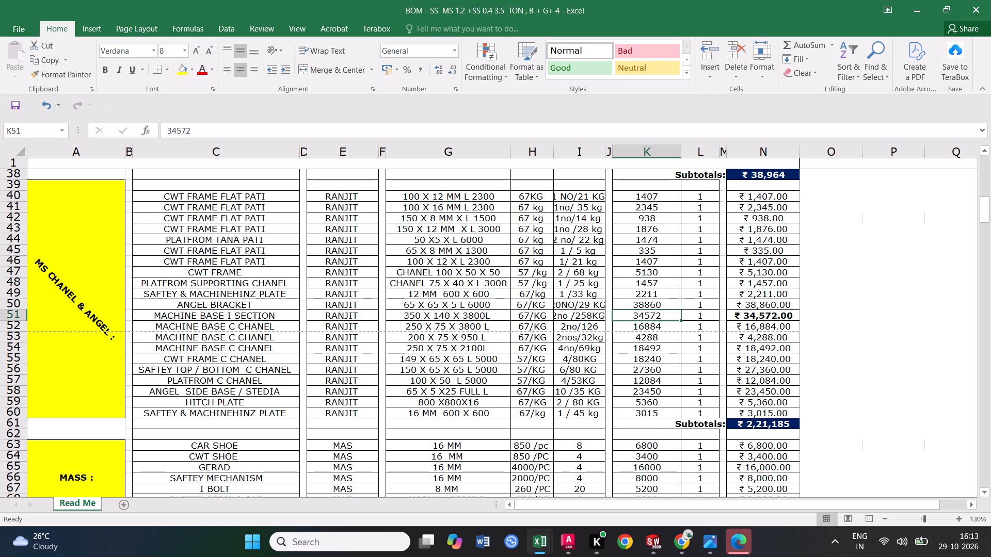
{"action": "left_click", "coordinate": [571, 316]}
{"action": "left_click", "coordinate": [499, 317]}
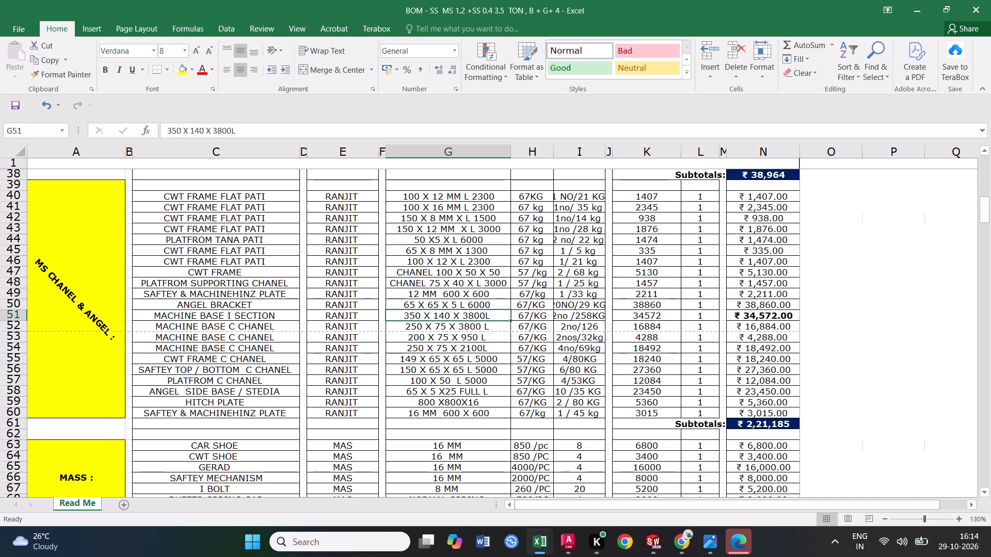
{"action": "left_click", "coordinate": [226, 316]}
{"action": "left_click", "coordinate": [20, 313]}
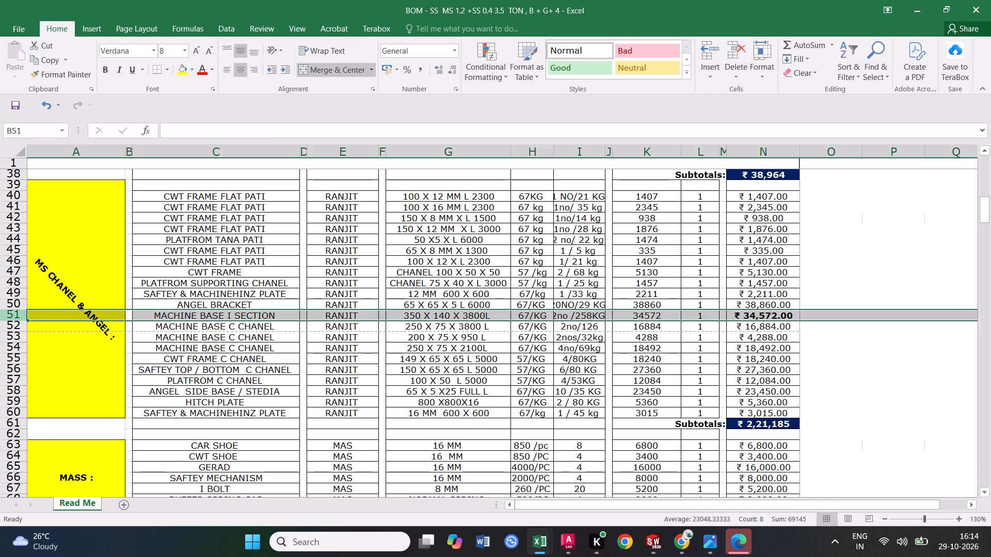
{"action": "left_click", "coordinate": [18, 97]}
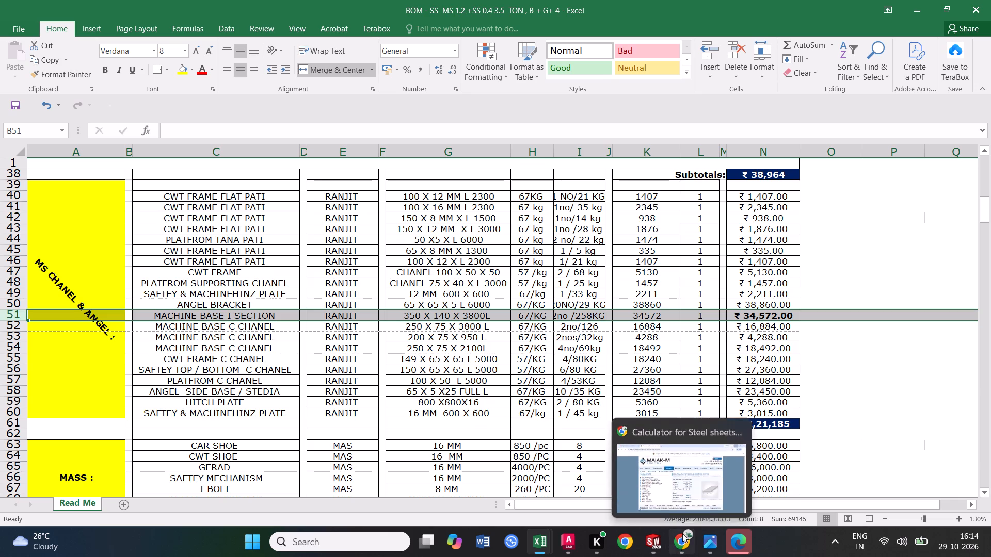
{"action": "left_click", "coordinate": [684, 490]}
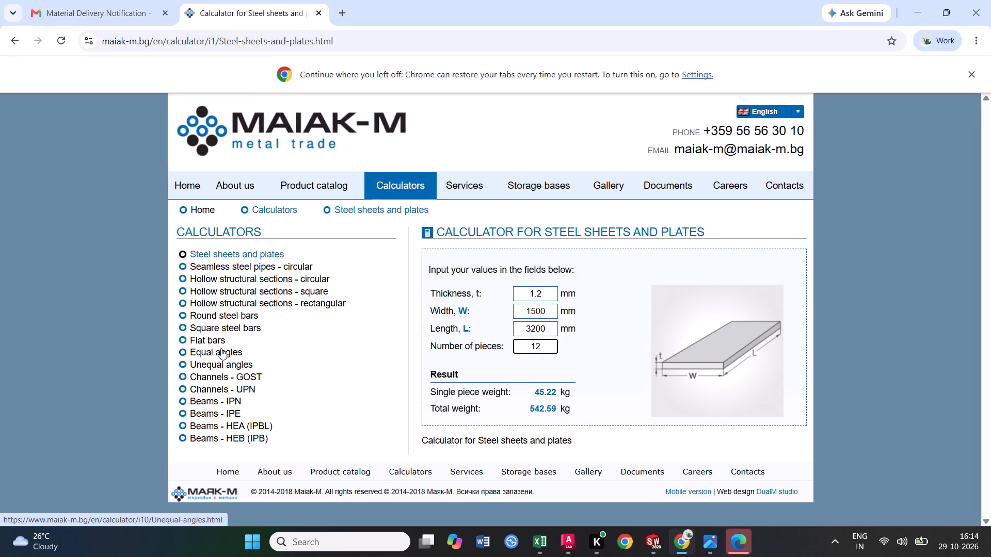
{"action": "left_click", "coordinate": [226, 409]}
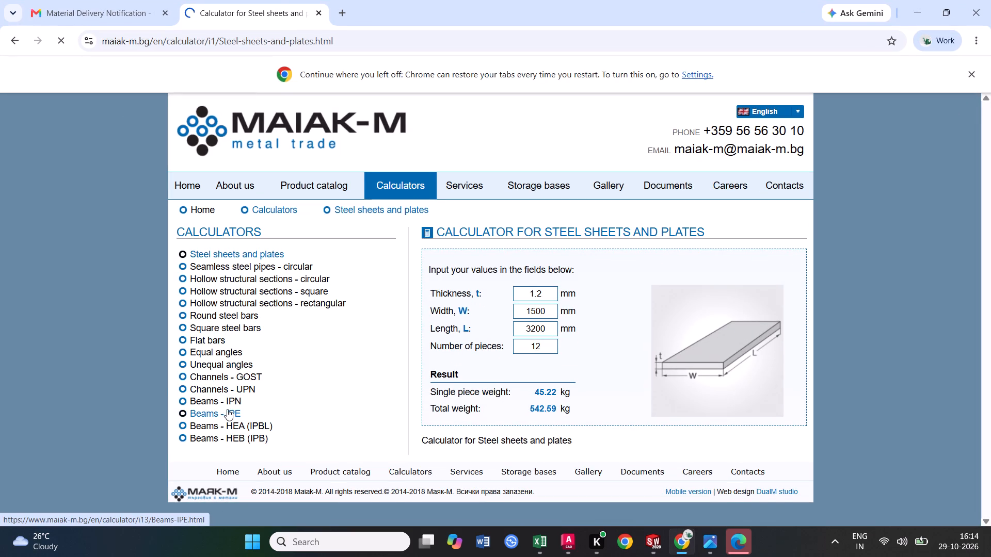
{"action": "left_click", "coordinate": [541, 297]}
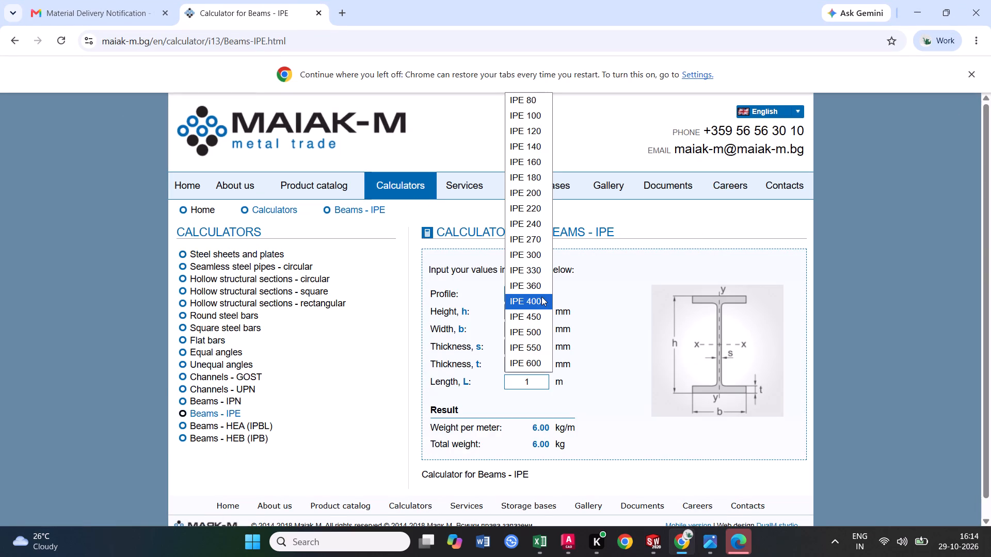
{"action": "left_click", "coordinate": [533, 256]}
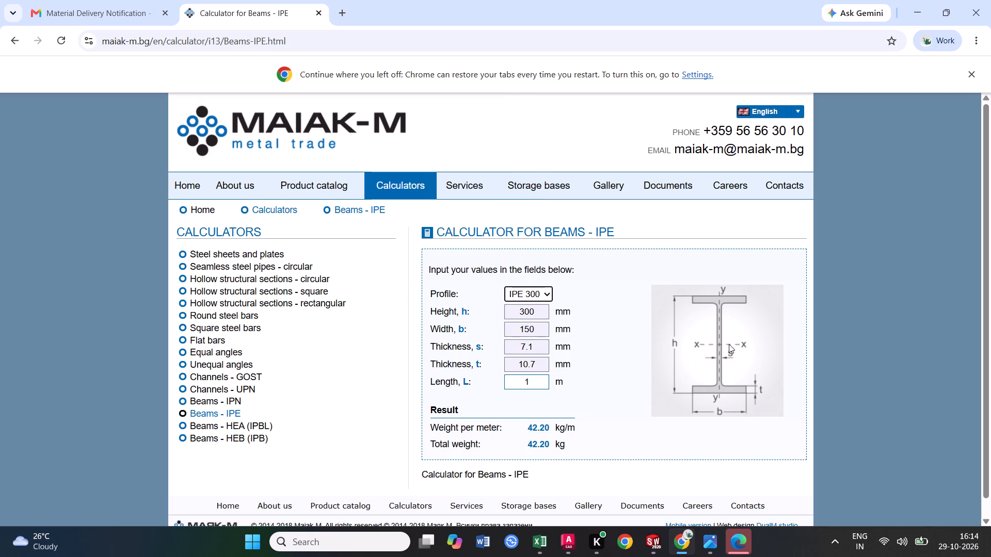
{"action": "left_click", "coordinate": [917, 6]}
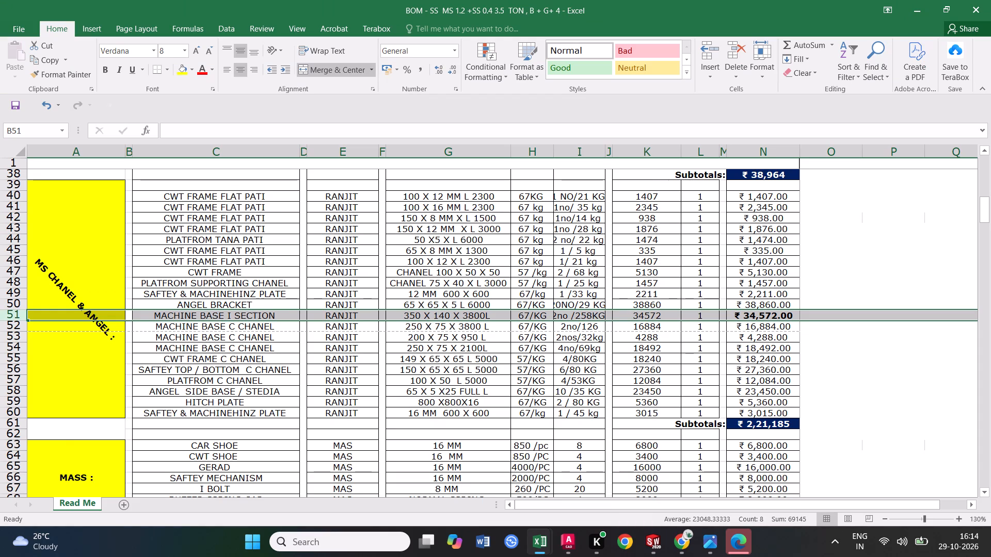
Change the Machine Base I Section size in G51 to 300 X 140 X 3800L.
{"action": "double_click", "coordinate": [420, 316]}
{"action": "left_click", "coordinate": [433, 342]}
{"action": "left_click", "coordinate": [418, 318]}
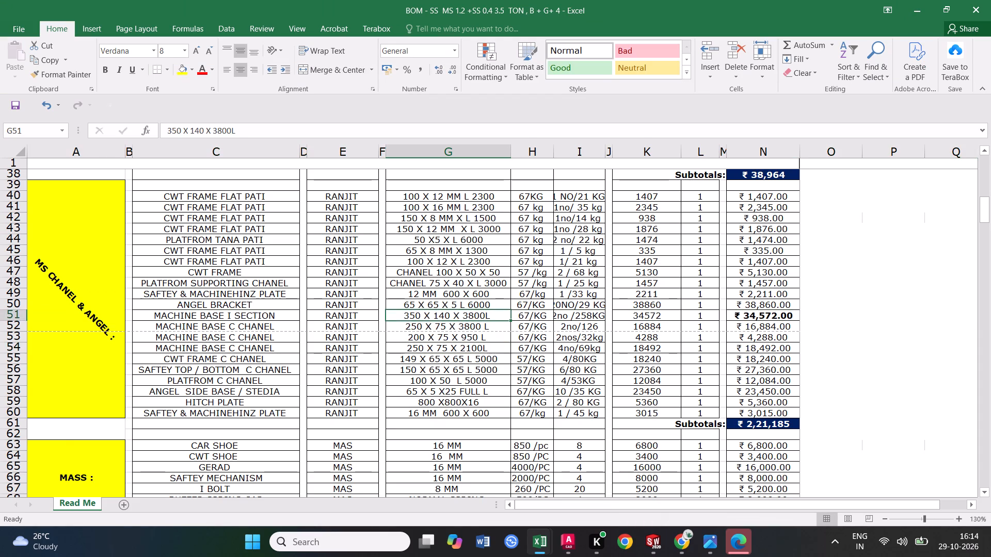
{"action": "left_click", "coordinate": [9, 314]}
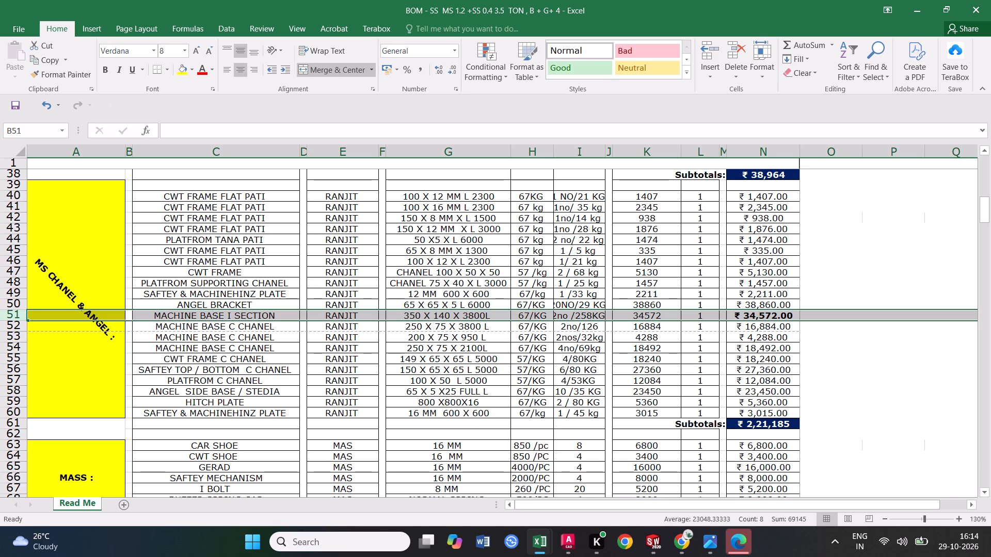
{"action": "left_click", "coordinate": [423, 317]}
{"action": "double_click", "coordinate": [418, 317]}
{"action": "key", "text": "BackSpace"}
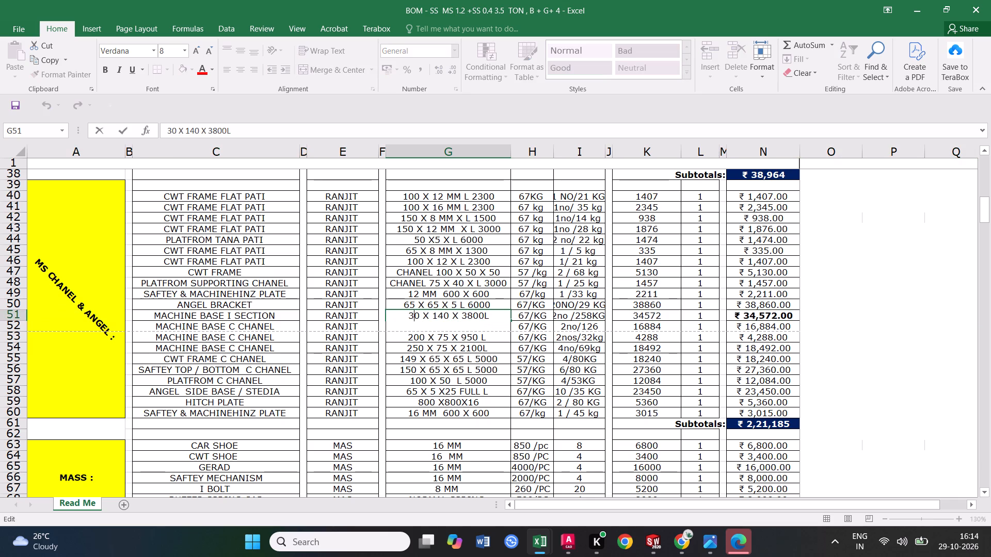
{"action": "key", "text": "0"}
{"action": "left_click", "coordinate": [406, 330]}
{"action": "left_click", "coordinate": [437, 355]}
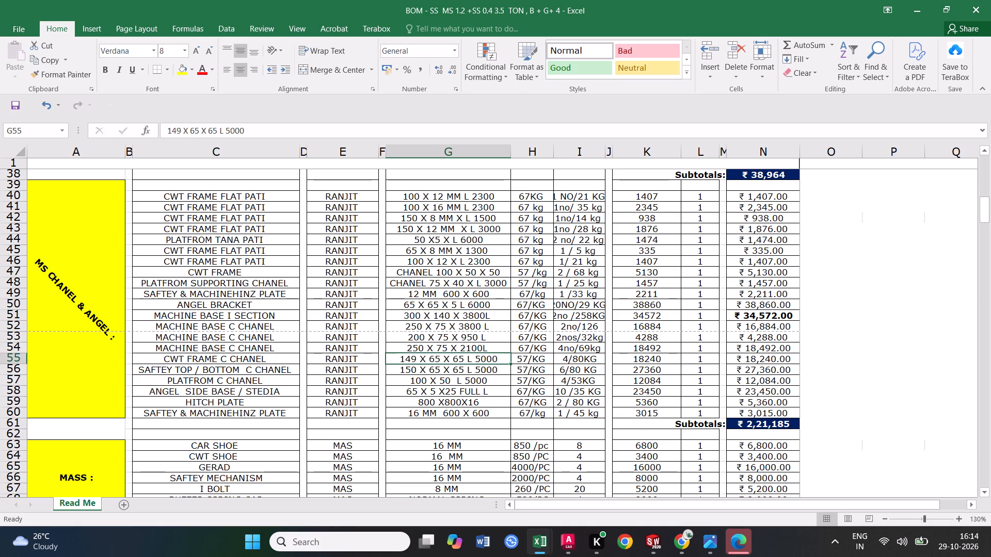
Make the Machine Base I Section size in G51 bold and save the workbook.
{"action": "left_click", "coordinate": [432, 314]}
{"action": "left_click", "coordinate": [105, 69]}
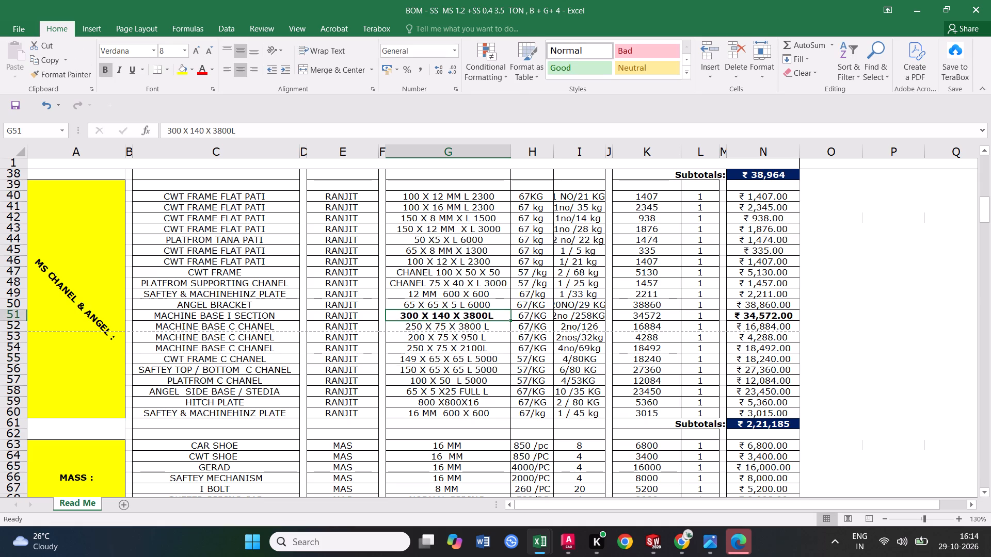
{"action": "left_click", "coordinate": [471, 354]}
{"action": "left_click", "coordinate": [12, 107]}
Check the IPE 300 profile in the Chrome beam calculator, and change the Machine Base I Section size in G51 to 300 X 150 X 3800L.
{"action": "left_click", "coordinate": [691, 545]}
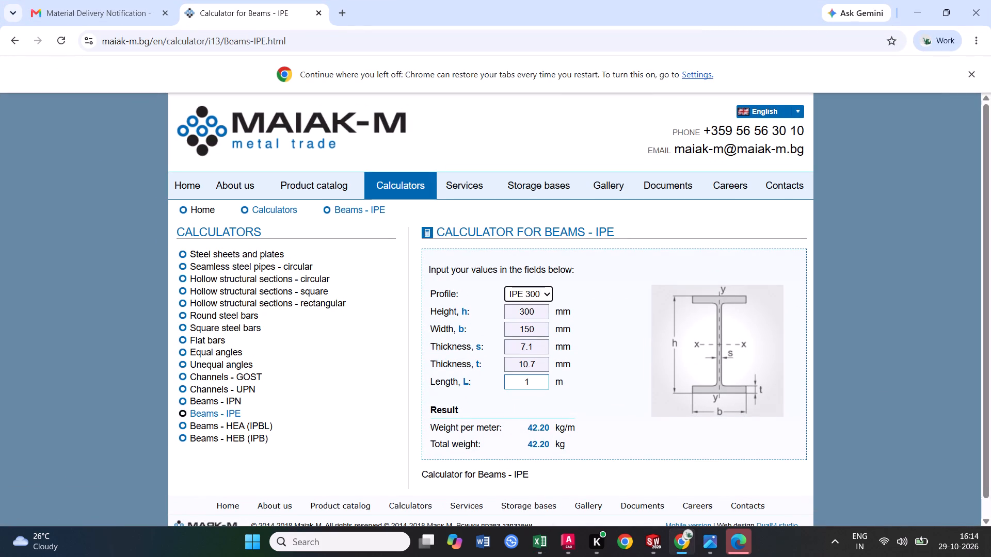
{"action": "left_click", "coordinate": [910, 13]}
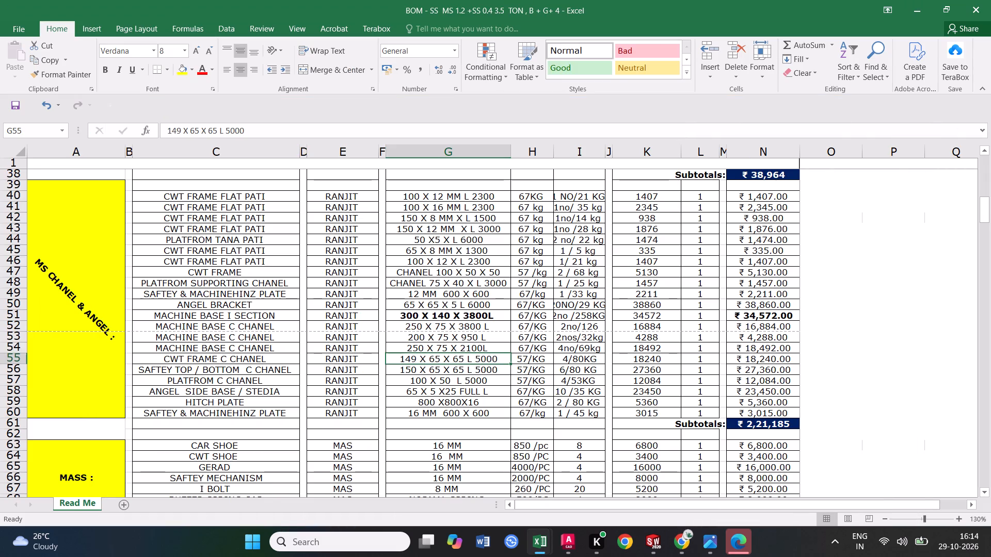
{"action": "triple_click", "coordinate": [445, 318]}
{"action": "double_click", "coordinate": [441, 316]}
{"action": "left_click", "coordinate": [445, 315]}
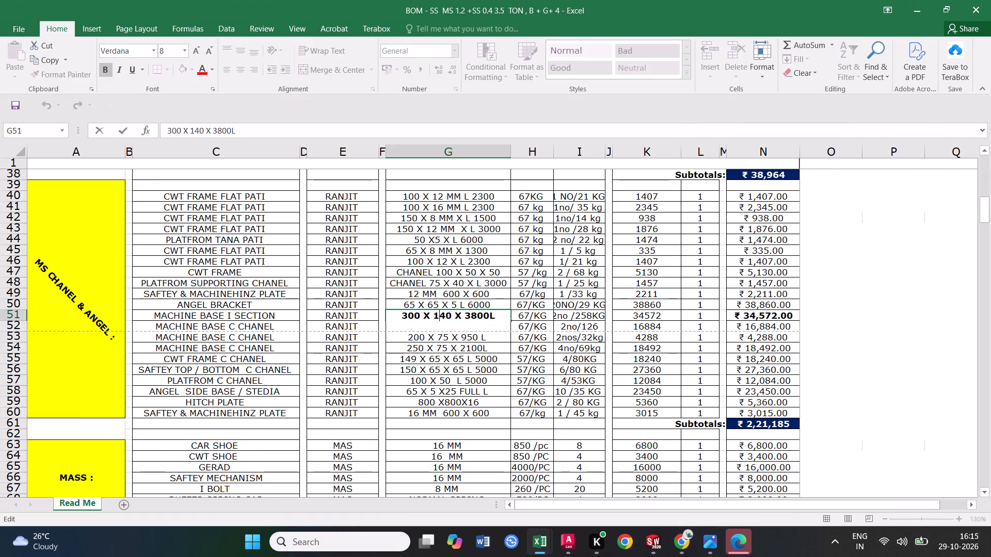
{"action": "key", "text": "BackSpace"}
{"action": "key", "text": "5"}
{"action": "left_click", "coordinate": [510, 366]}
Calculate the weight of an IPE 300 beam with a length of 3.8 m in the Maiak-M calculator in Chrome.
{"action": "left_click", "coordinate": [680, 544]}
{"action": "left_click", "coordinate": [538, 294]}
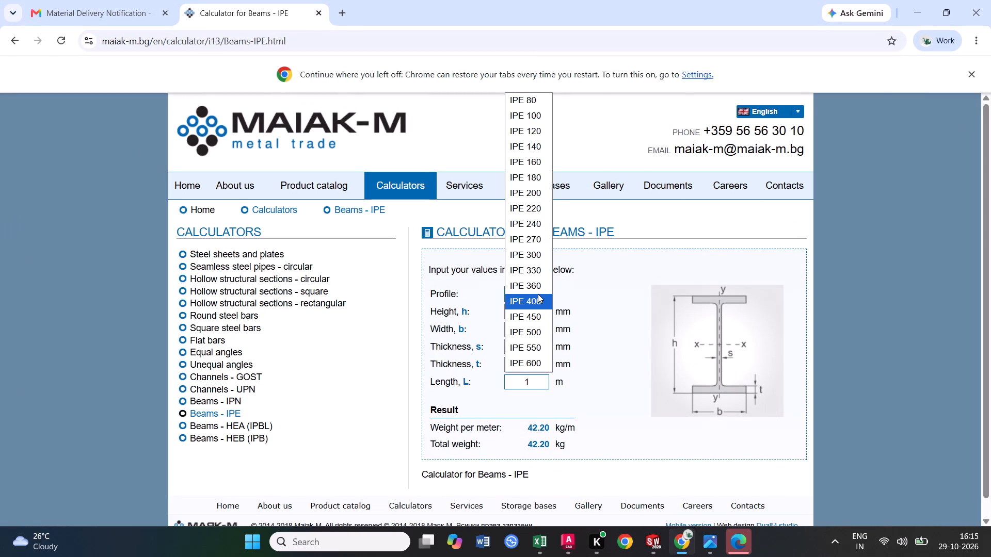
{"action": "left_click", "coordinate": [533, 258]}
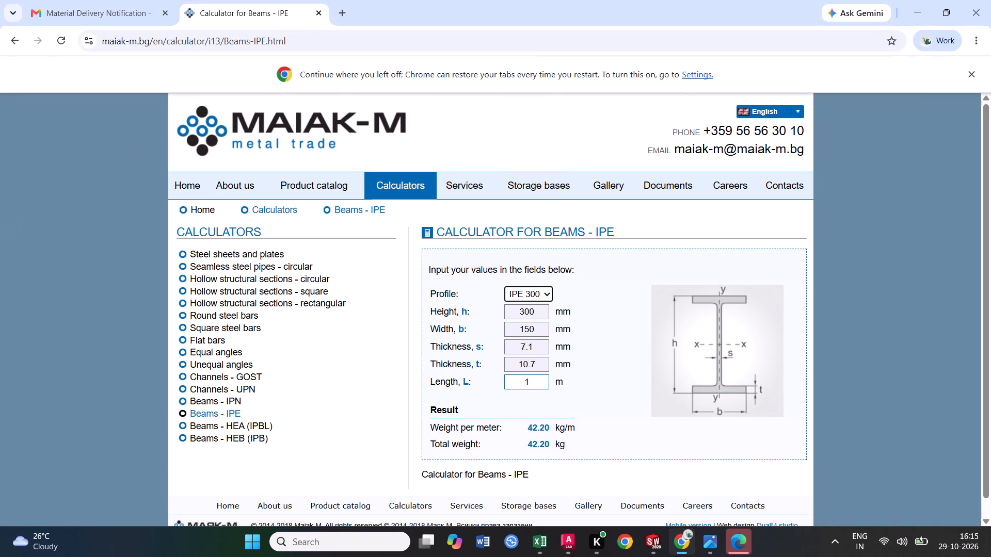
{"action": "left_click", "coordinate": [528, 322]}
{"action": "left_click", "coordinate": [539, 342]}
{"action": "left_click", "coordinate": [530, 384]}
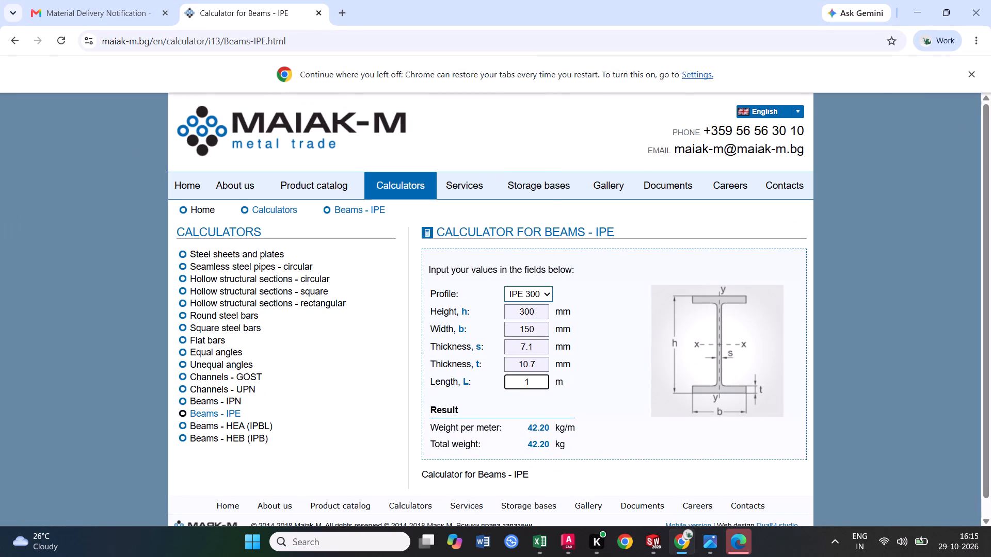
{"action": "left_click_drag", "start_coordinate": [534, 384], "coordinate": [502, 388]}
{"action": "type", "text": "3.8"}
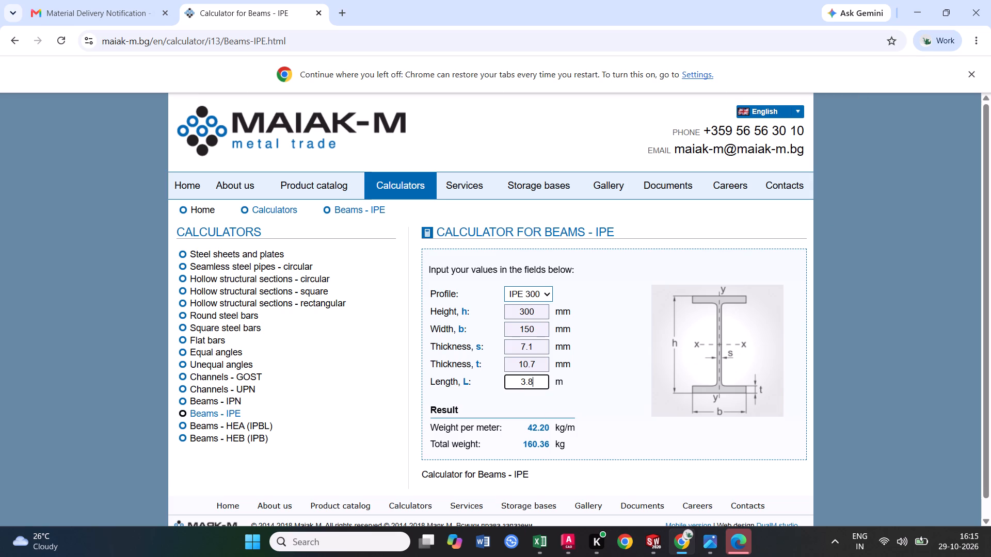
{"action": "left_click", "coordinate": [544, 400]}
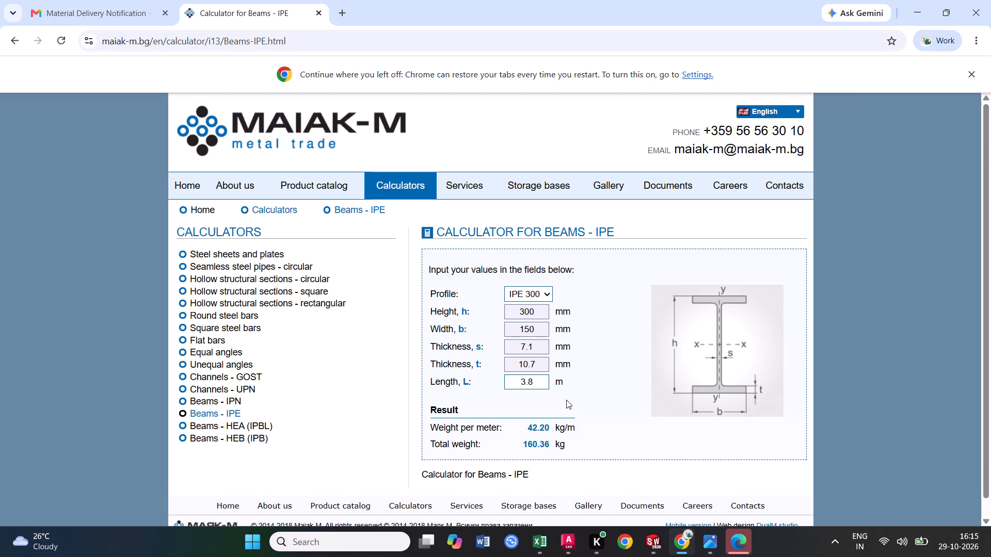
{"action": "left_click", "coordinate": [914, 16]}
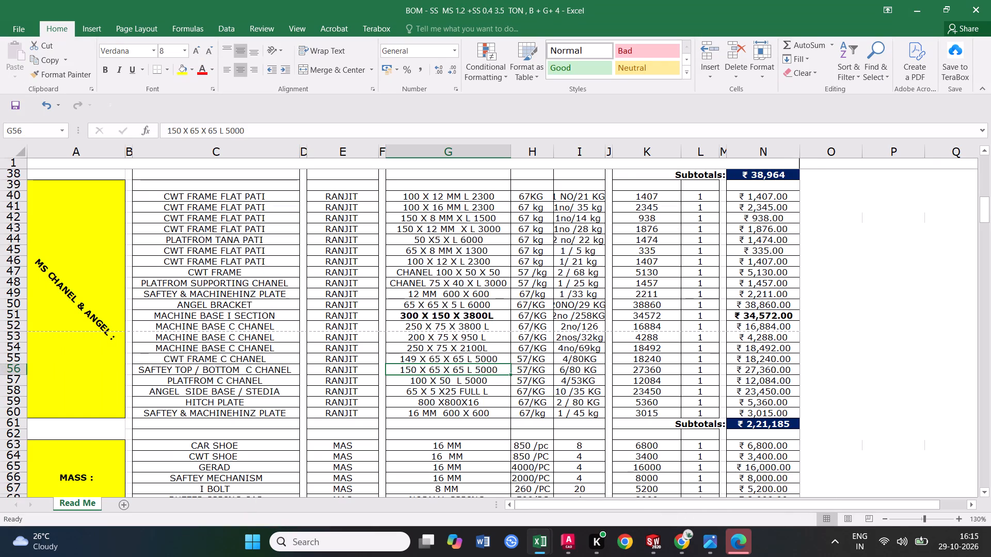
Compute 160*2 in Calculator and set the Machine Base I Section quantity in I51 of the Excel sheet to 2no /320KG.
{"action": "left_click", "coordinate": [529, 325]}
{"action": "double_click", "coordinate": [591, 314]}
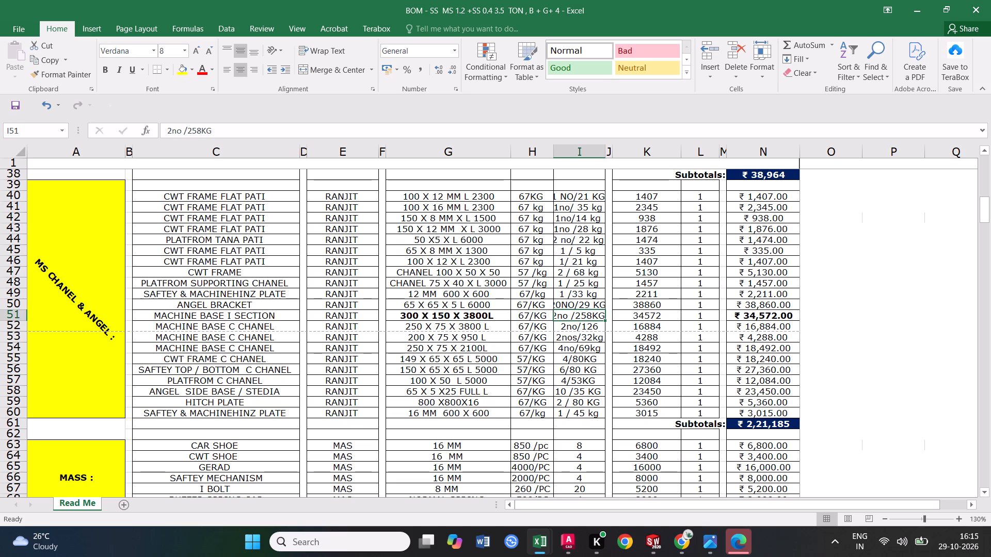
{"action": "left_click", "coordinate": [589, 317]}
{"action": "type", "text": "160*2"}
{"action": "key", "text": "Return"}
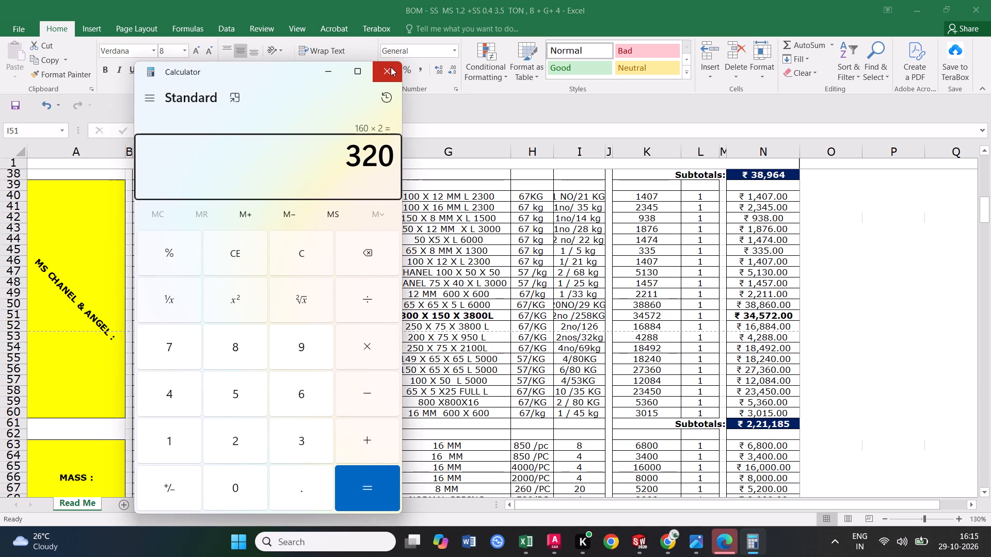
{"action": "left_click_drag", "start_coordinate": [317, 74], "coordinate": [290, 189]}
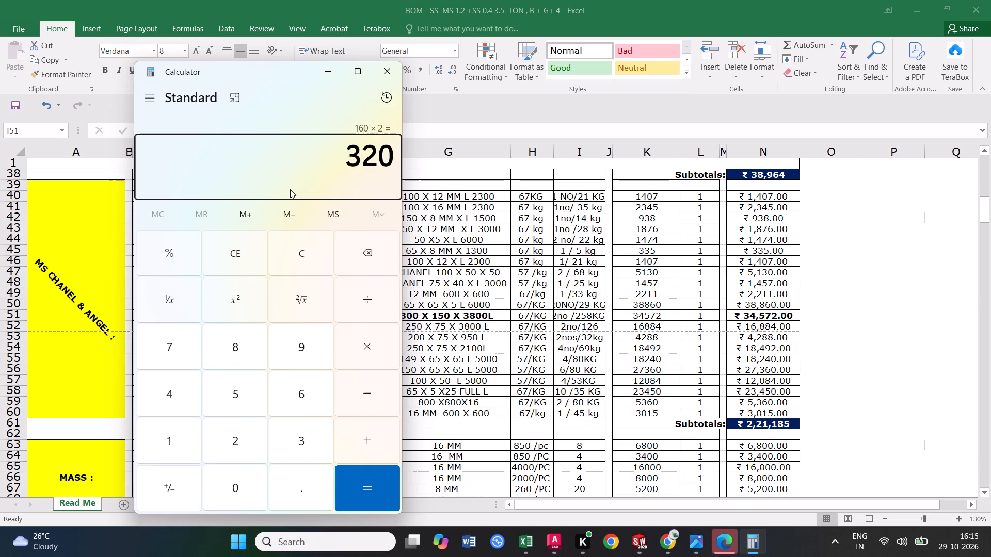
{"action": "left_click_drag", "start_coordinate": [290, 189], "coordinate": [290, 189]}
{"action": "left_click", "coordinate": [378, 73]}
{"action": "double_click", "coordinate": [587, 316]}
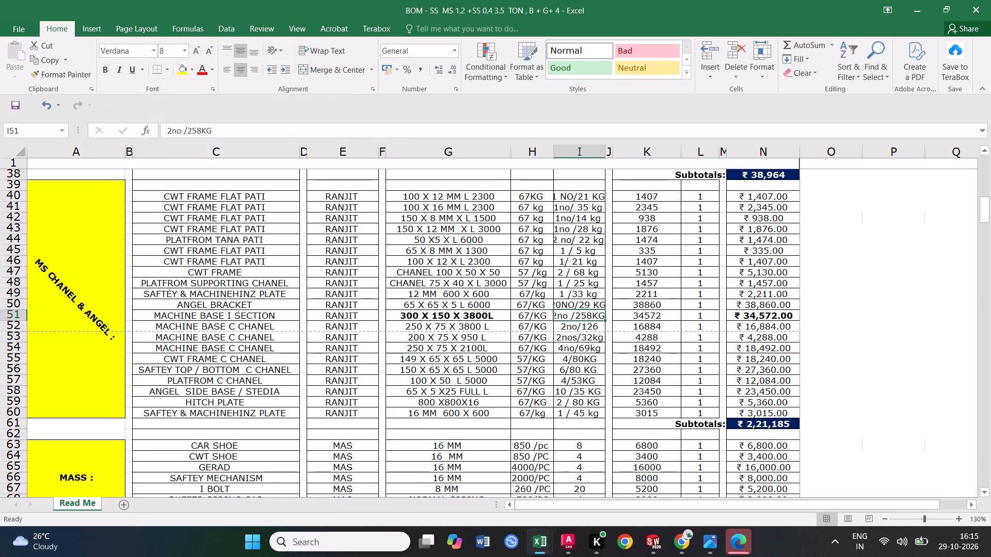
{"action": "left_click_drag", "start_coordinate": [593, 315], "coordinate": [579, 316]}
{"action": "type", "text": "320"}
{"action": "left_click", "coordinate": [611, 372]}
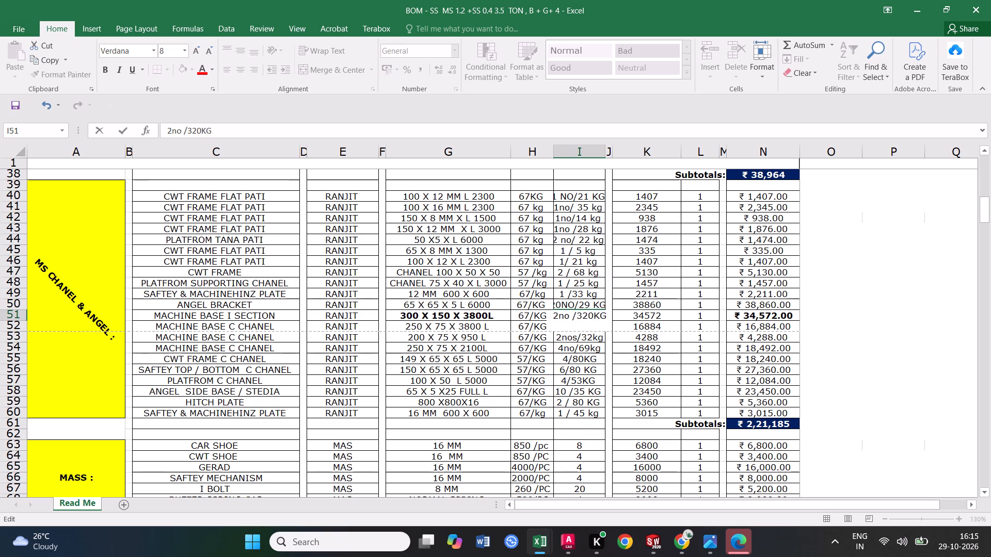
Compute 320*67 in Calculator, set the Machine Base I Section price in K51 to 21440, and save the workbook.
{"action": "left_click", "coordinate": [651, 315]}
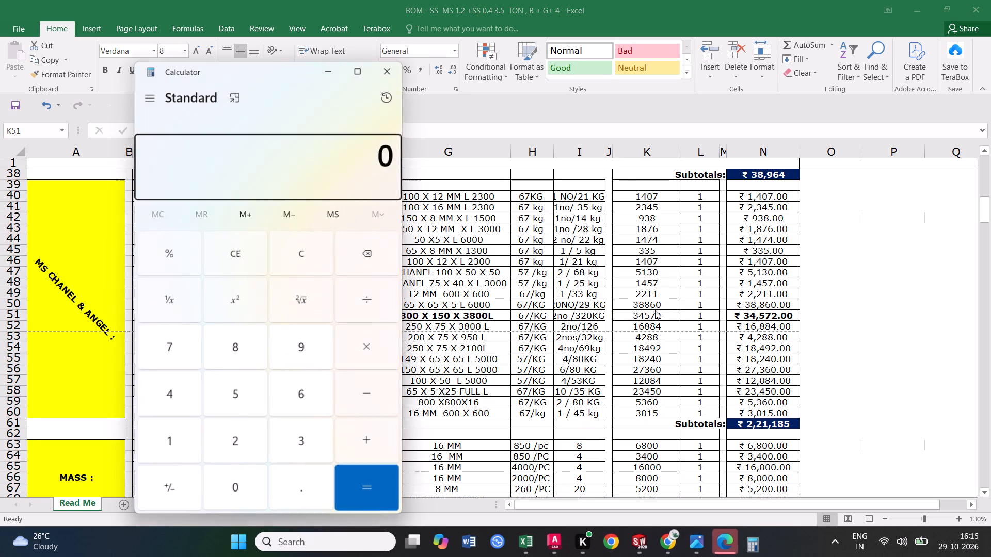
{"action": "type", "text": "320*67"}
{"action": "key", "text": "Return"}
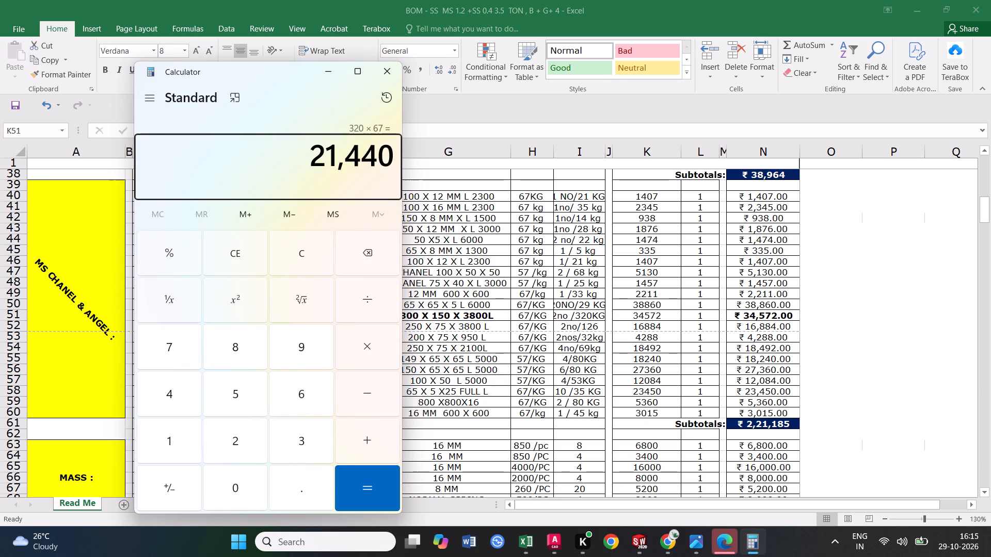
{"action": "left_click", "coordinate": [382, 70]}
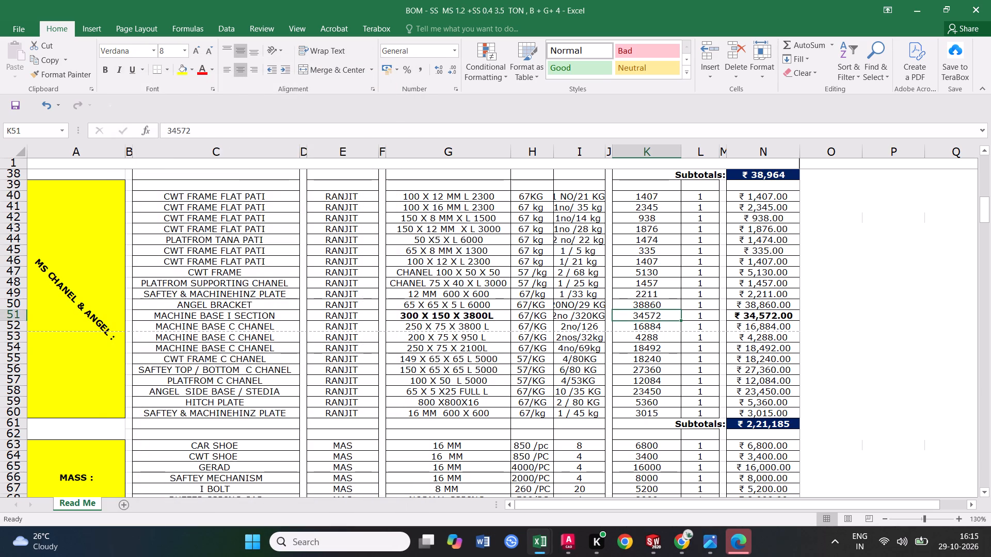
{"action": "type", "text": "21440"}
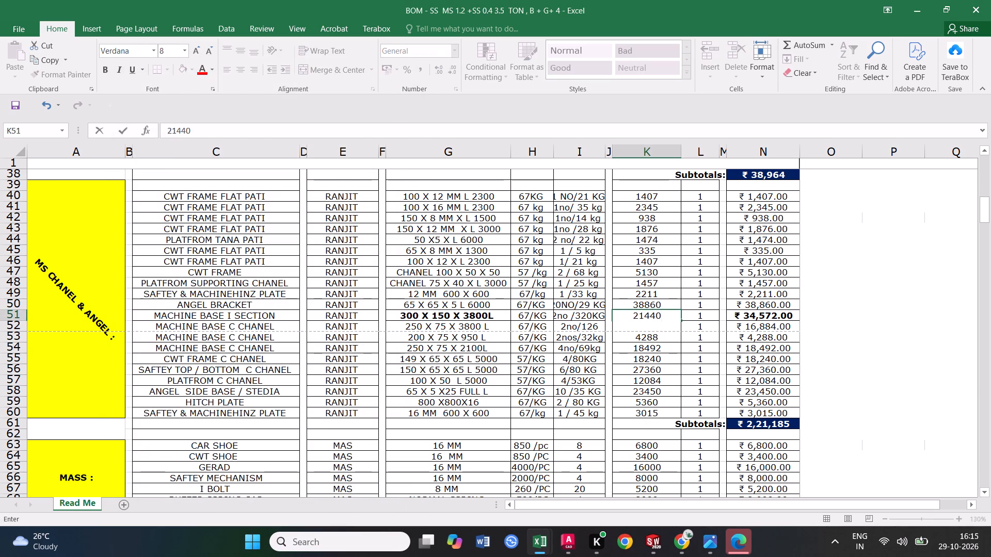
{"action": "left_click", "coordinate": [651, 348]}
{"action": "left_click", "coordinate": [644, 316]}
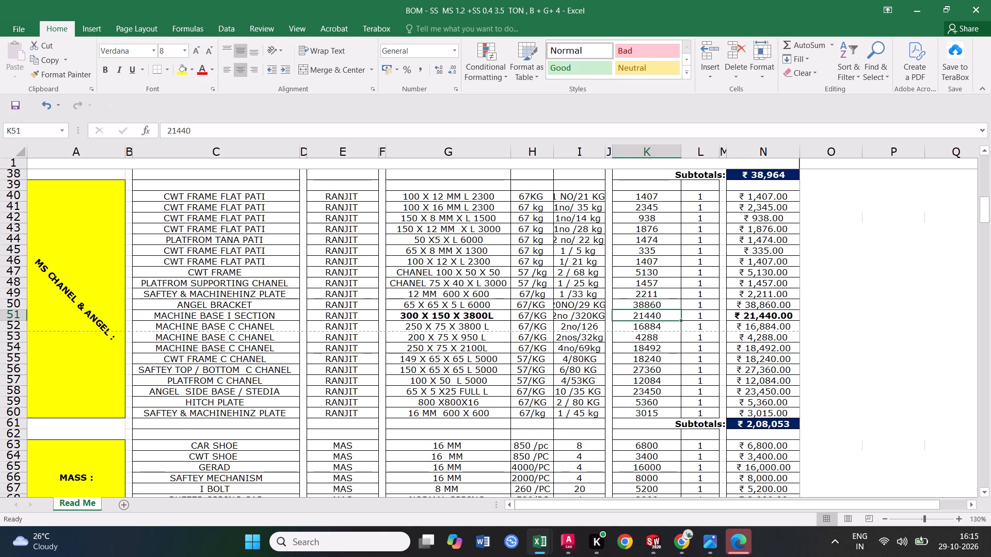
{"action": "left_click", "coordinate": [769, 317]}
{"action": "left_click", "coordinate": [647, 317]}
{"action": "left_click", "coordinate": [22, 104]}
{"action": "triple_click", "coordinate": [22, 104]}
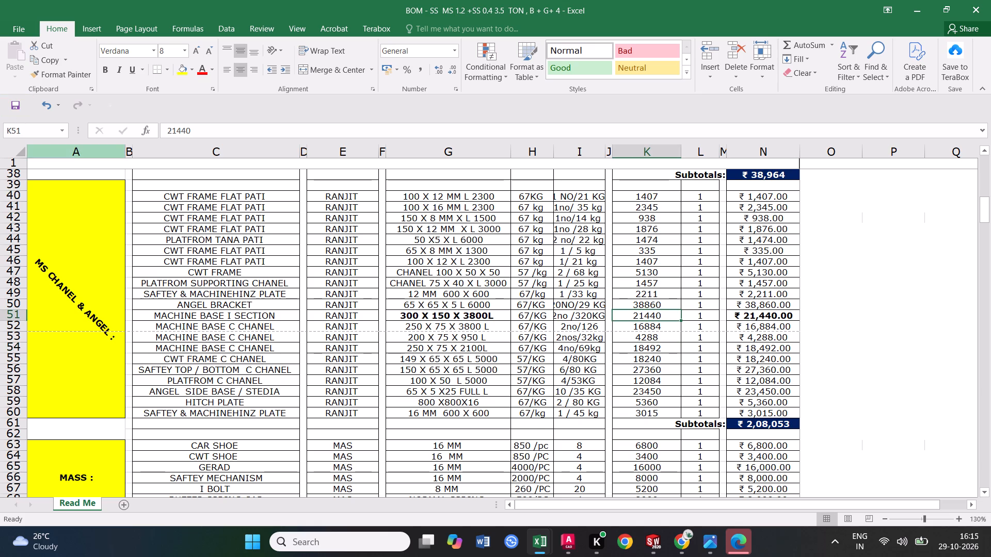
Review the quantities in the MS Chanel & Angel section and the SS Sheet, Header and MS Sheet sections above it.
{"action": "left_click", "coordinate": [555, 350]}
{"action": "left_click", "coordinate": [582, 317]}
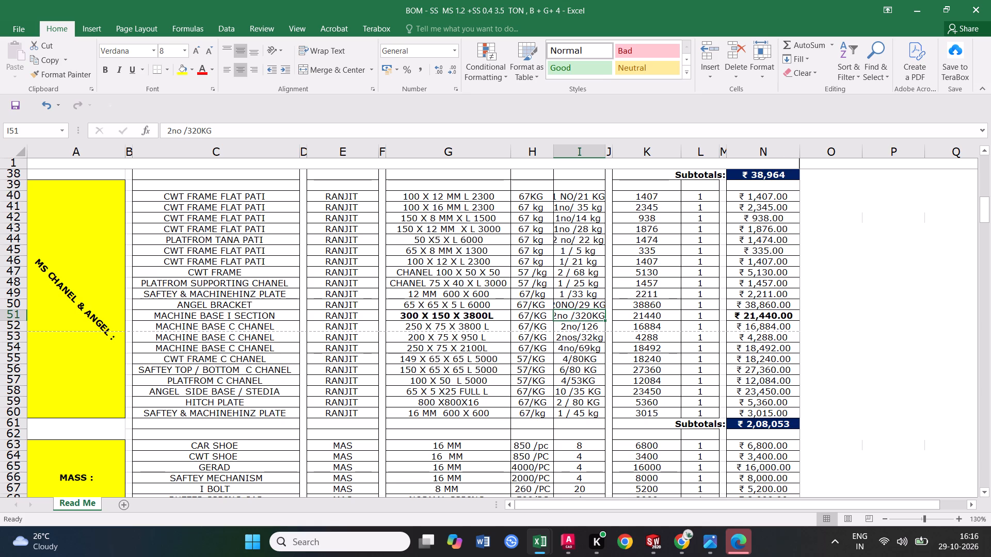
{"action": "left_click", "coordinate": [586, 300]}
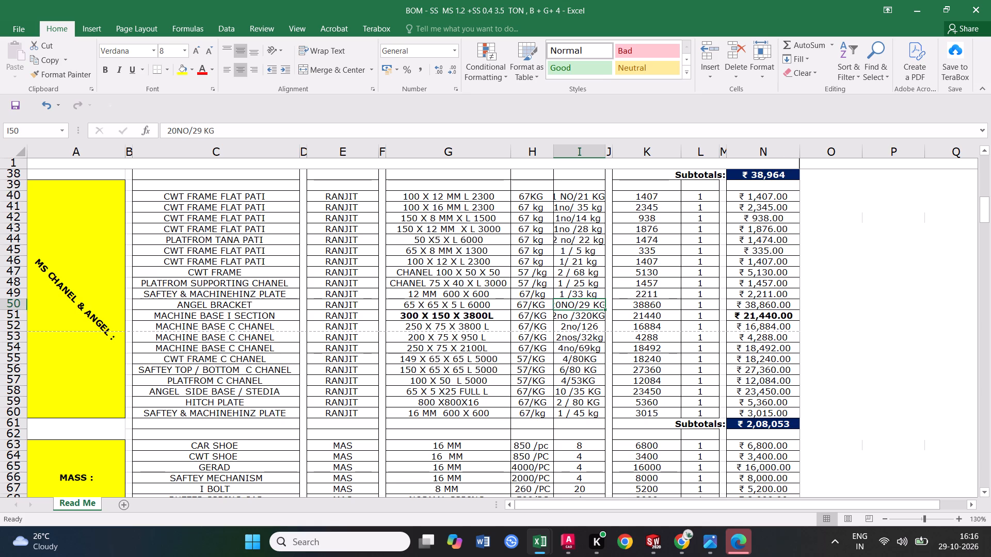
{"action": "scroll", "coordinate": [544, 366], "scroll_direction": "up", "scroll_amount": 11}
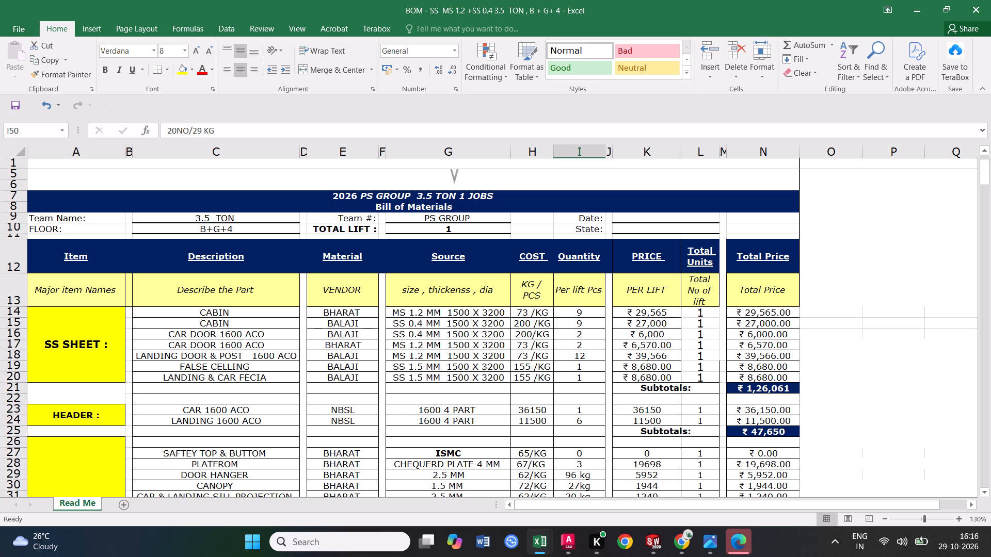
{"action": "scroll", "coordinate": [628, 357], "scroll_direction": "down", "scroll_amount": 3}
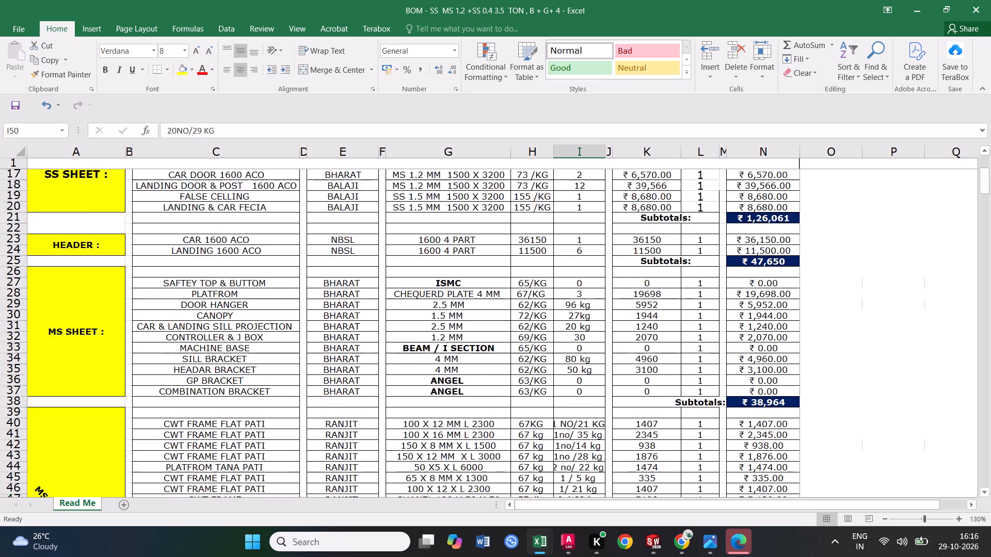
{"action": "scroll", "coordinate": [627, 362], "scroll_direction": "down", "scroll_amount": 7}
{"action": "scroll", "coordinate": [631, 386], "scroll_direction": "up", "scroll_amount": 1}
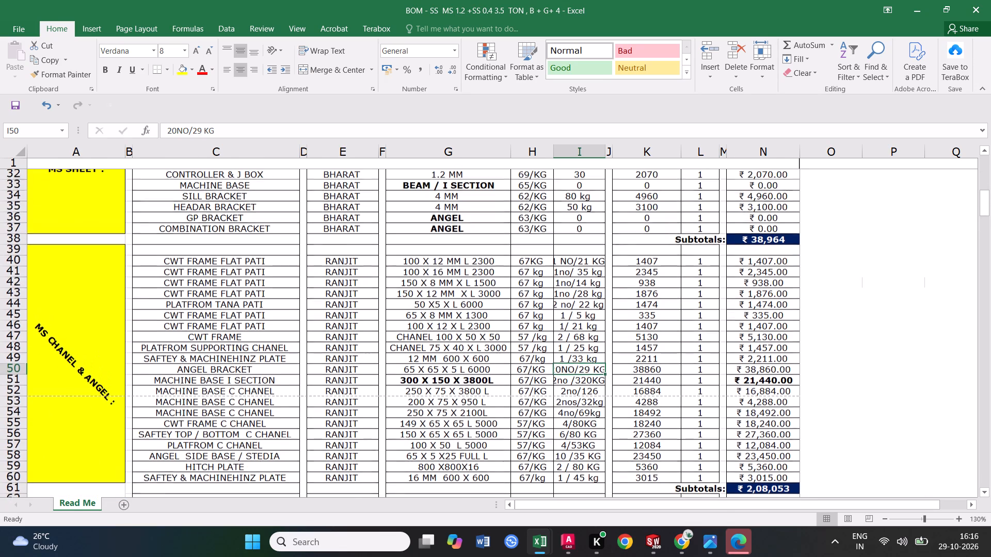
{"action": "scroll", "coordinate": [577, 306], "scroll_direction": "up", "scroll_amount": 1}
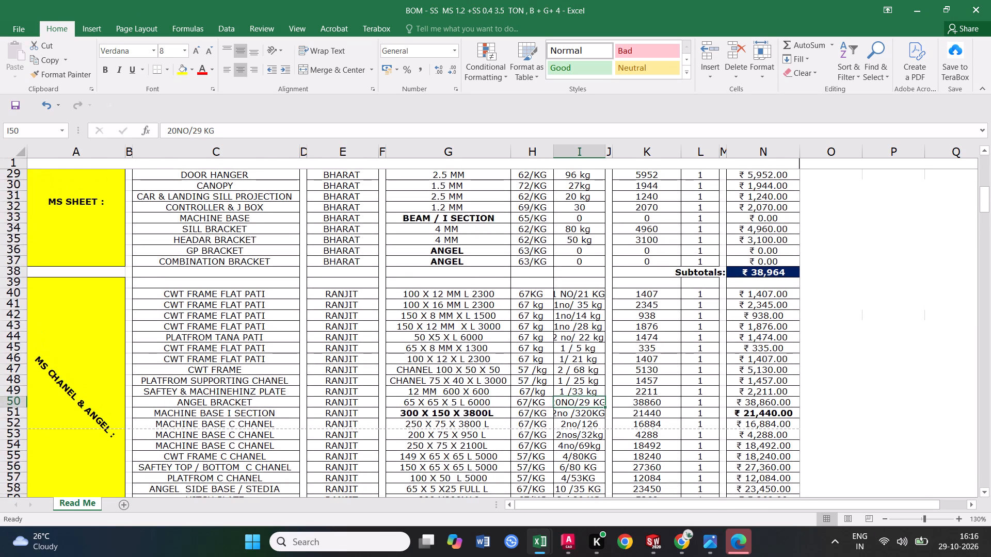
{"action": "left_click", "coordinate": [579, 293]}
{"action": "left_click", "coordinate": [583, 303]}
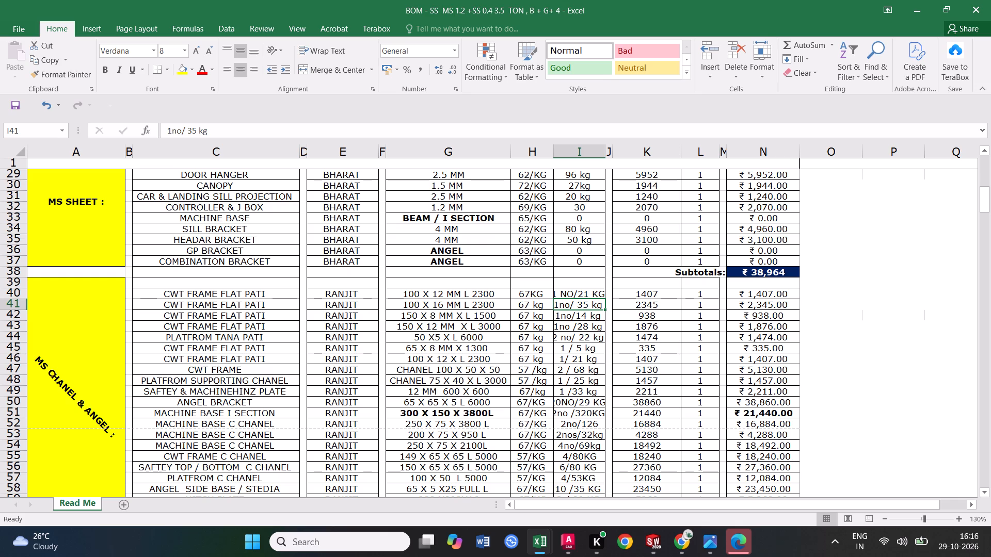
{"action": "left_click", "coordinate": [15, 291]}
Set the Saftey Top / Bottom C Chanel quantity in I56 to 4/80 KG.
{"action": "scroll", "coordinate": [24, 302], "scroll_direction": "down", "scroll_amount": 1}
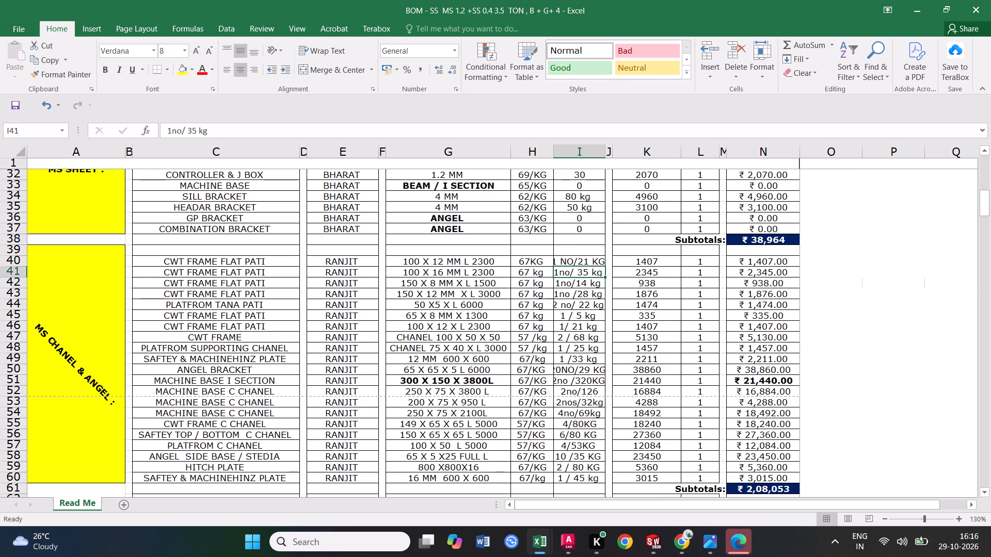
{"action": "left_click", "coordinate": [761, 435]}
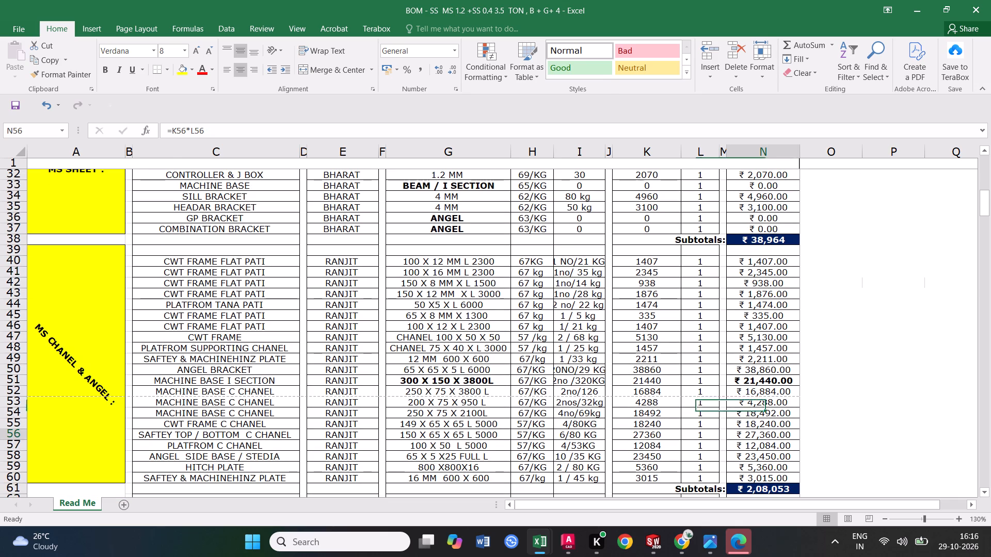
{"action": "left_click", "coordinate": [19, 433]}
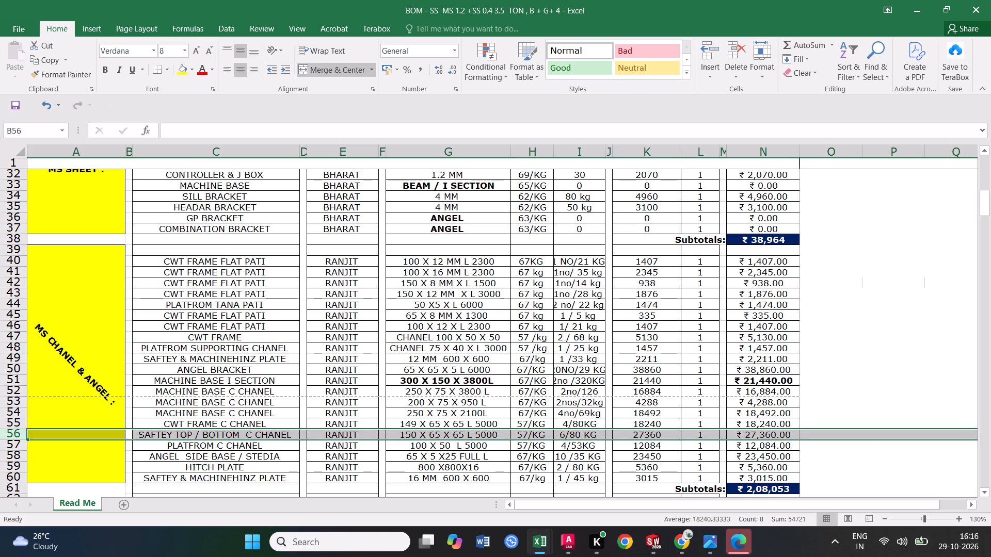
{"action": "double_click", "coordinate": [567, 434]}
{"action": "key", "text": "BackSpace"}
{"action": "key", "text": "4"}
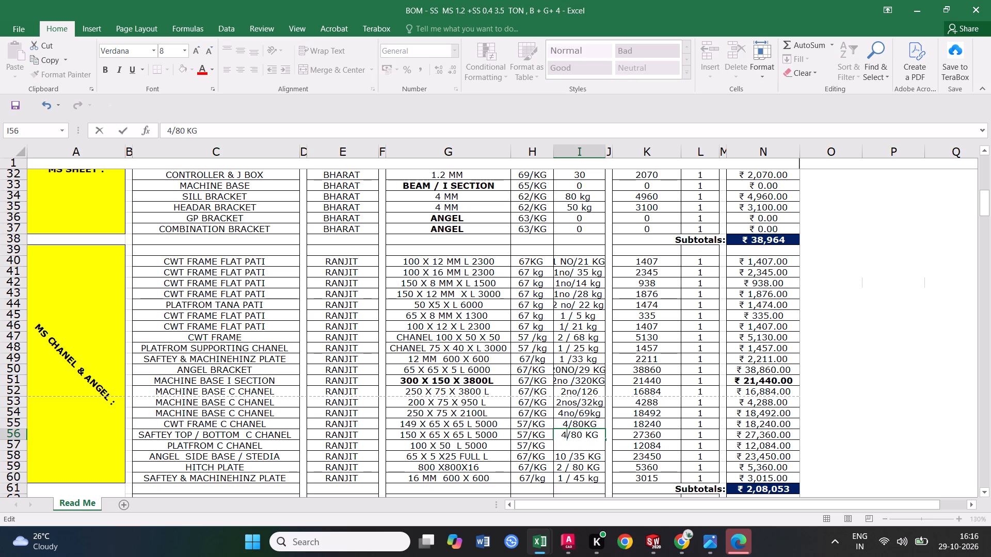
{"action": "left_click", "coordinate": [567, 464]}
{"action": "left_click", "coordinate": [575, 436]}
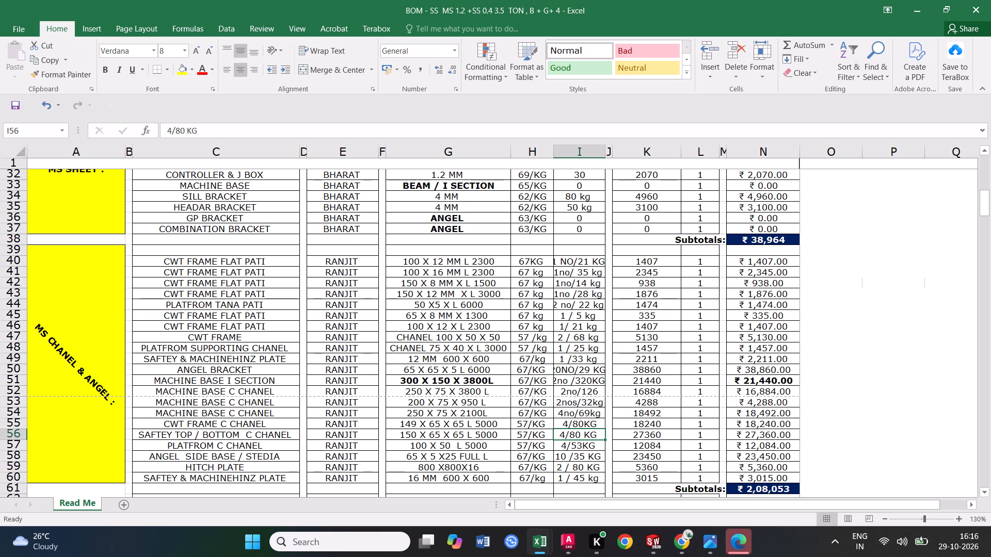
Switch to Chrome and look up the UPN 140 profile's dimensions in the Maiak-M calculator for UPN channels.
{"action": "left_click", "coordinate": [689, 535]}
{"action": "left_click", "coordinate": [213, 403]}
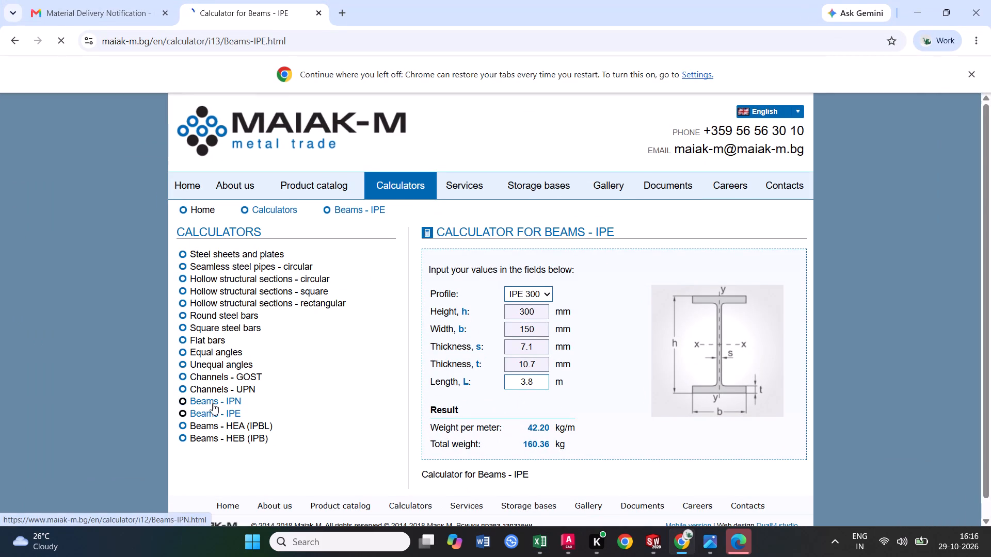
{"action": "left_click", "coordinate": [213, 388]}
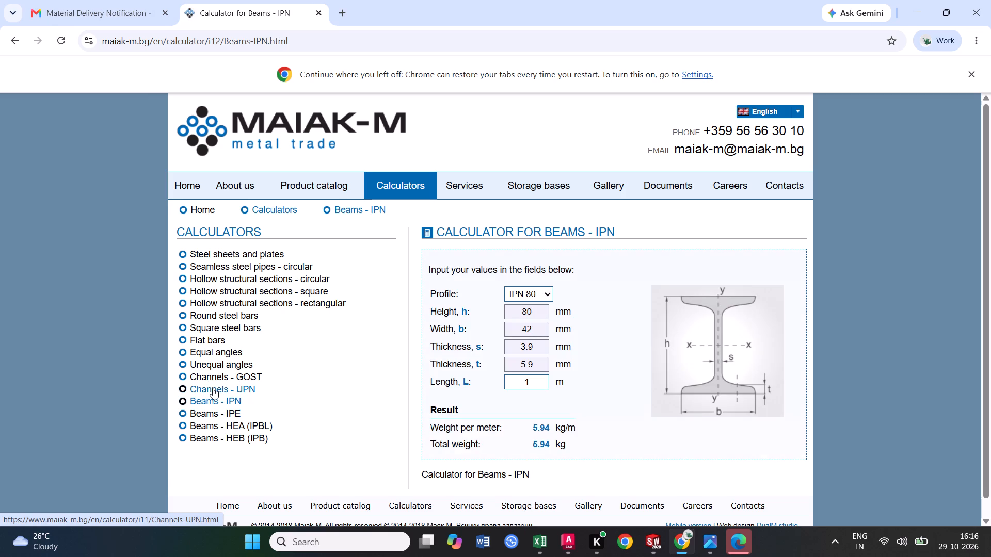
{"action": "left_click", "coordinate": [219, 388]}
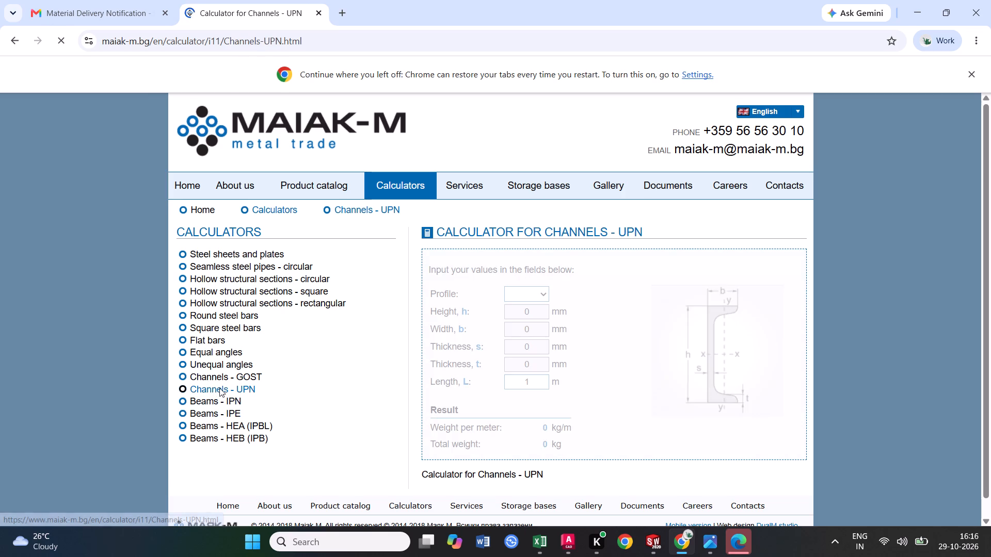
{"action": "left_click", "coordinate": [567, 291]}
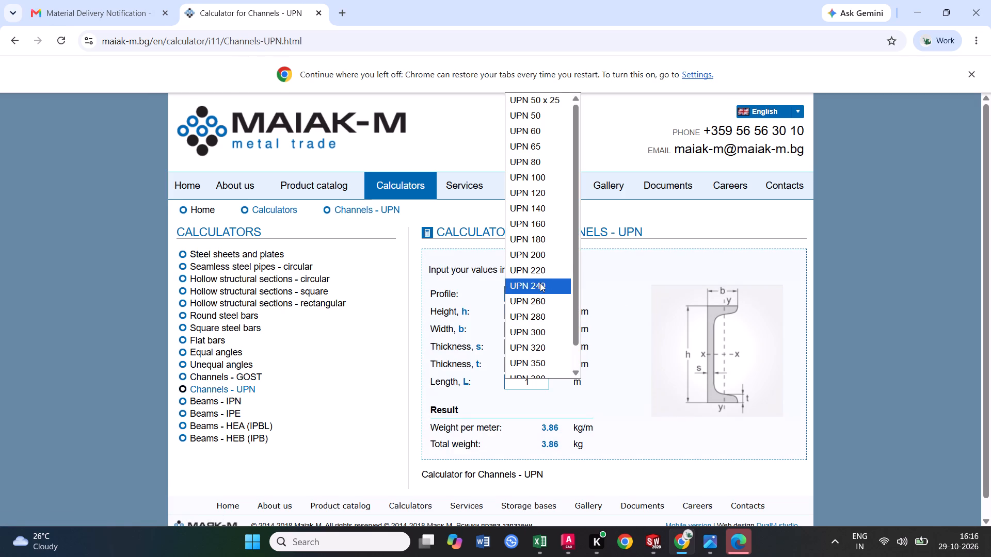
{"action": "left_click", "coordinate": [533, 210]}
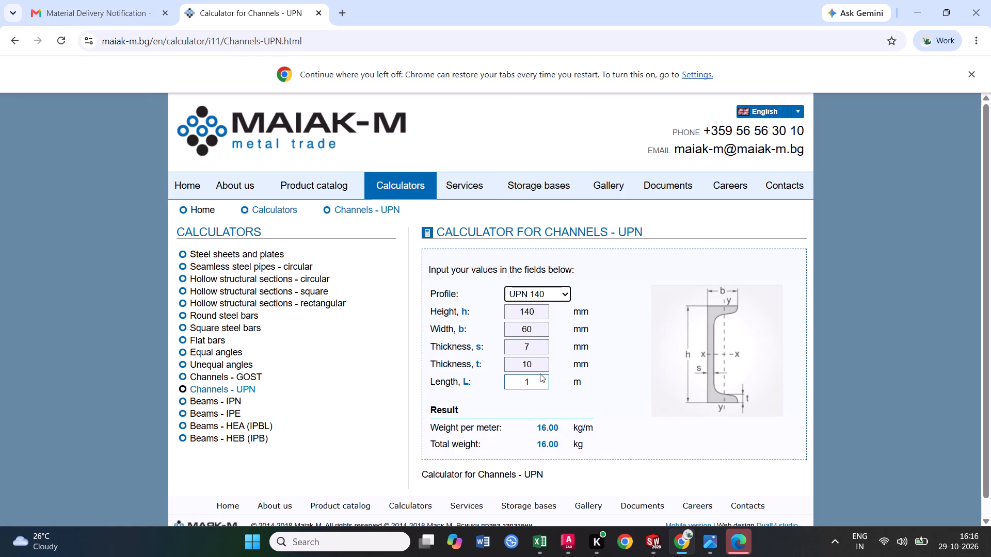
{"action": "left_click", "coordinate": [540, 373]}
{"action": "left_click", "coordinate": [531, 334]}
{"action": "left_click", "coordinate": [905, 18]}
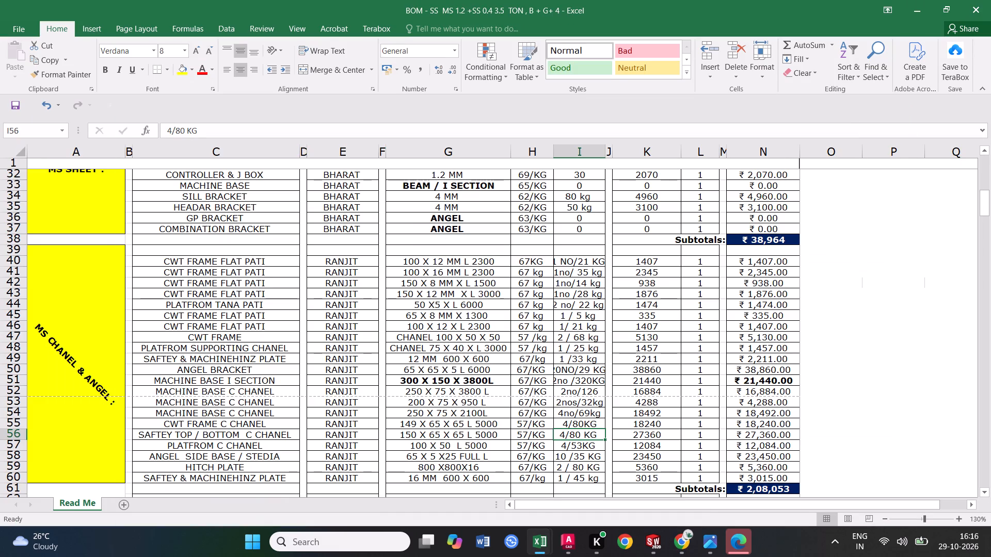
In the Excel sheet, change the first two dimensions of the Saftey Top / Bottom C Chanel size in G56 to 140X 60.
{"action": "left_click", "coordinate": [755, 437]}
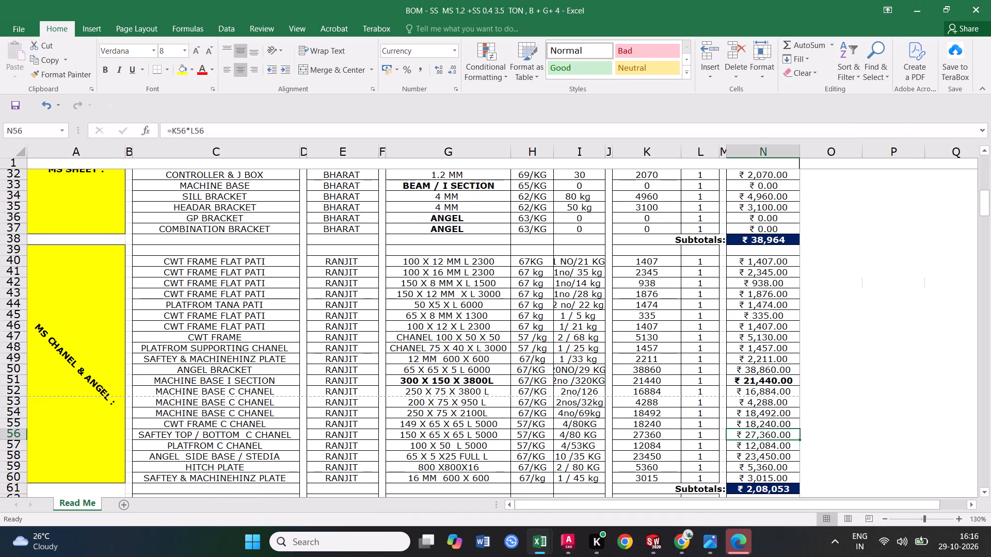
{"action": "left_click", "coordinate": [8, 433]}
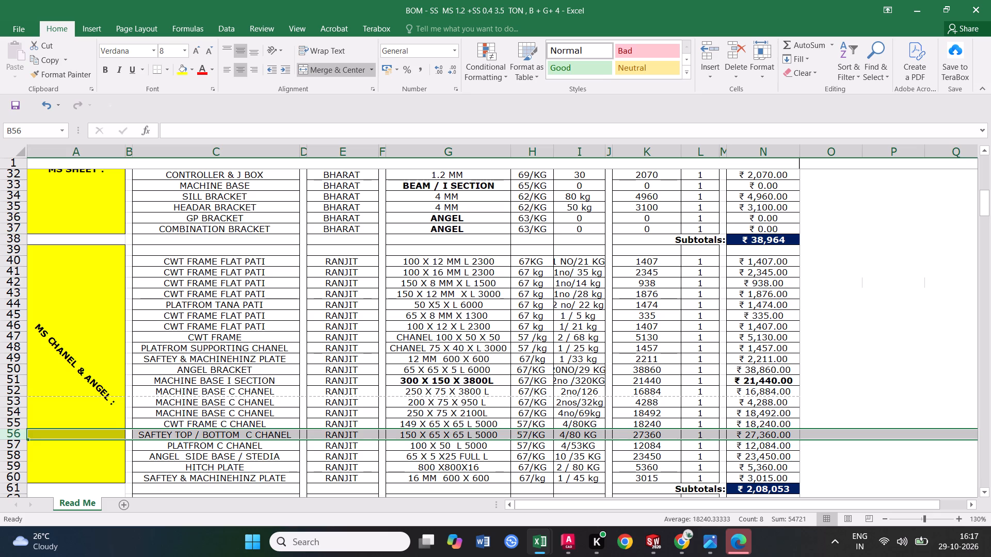
{"action": "double_click", "coordinate": [419, 435]}
{"action": "left_click_drag", "start_coordinate": [419, 435], "coordinate": [407, 434]}
{"action": "type", "text": "40"}
{"action": "left_click", "coordinate": [437, 437]}
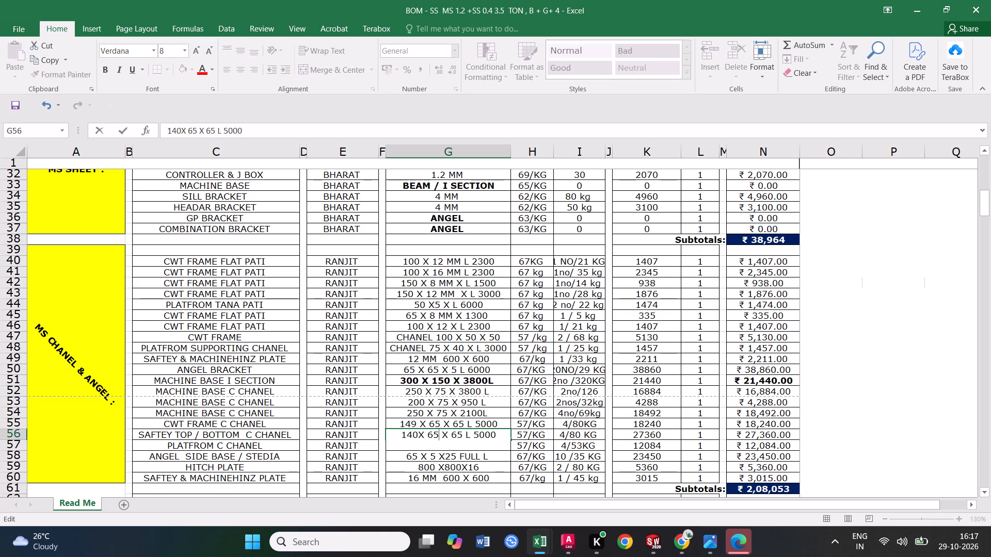
{"action": "key", "text": "BackSpace"}
{"action": "type", "text": "60"}
{"action": "key", "text": "BackSpace"}
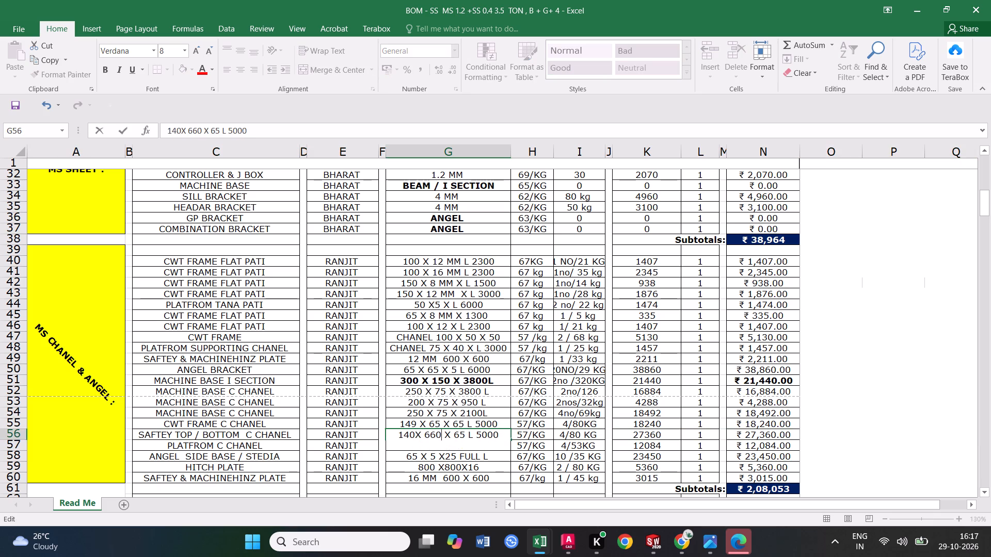
{"action": "key", "text": "BackSpace"}
{"action": "key", "text": "0"}
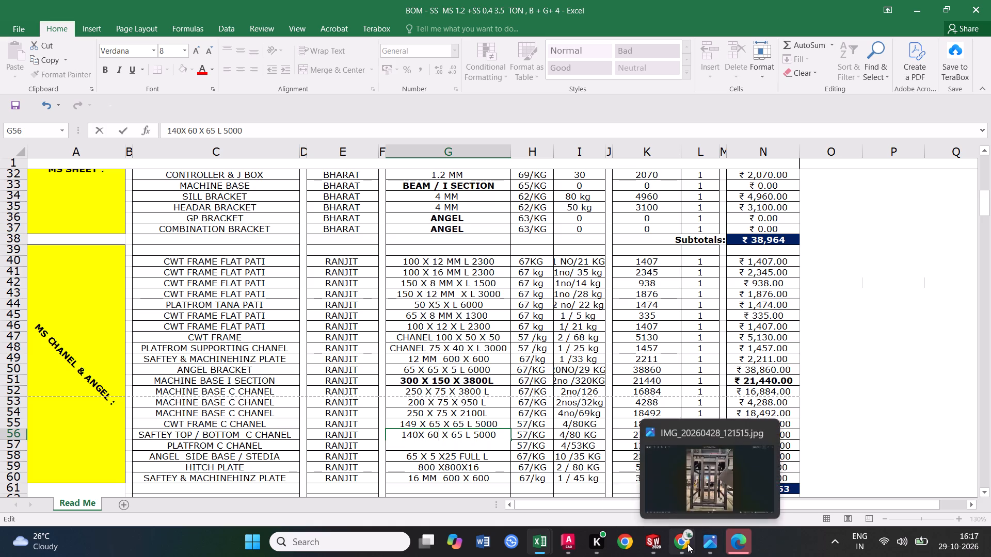
Check the UPN 140 thickness in Chrome and compare the size entries of the angle bracket and machine base rows in Excel.
{"action": "left_click", "coordinate": [688, 489]}
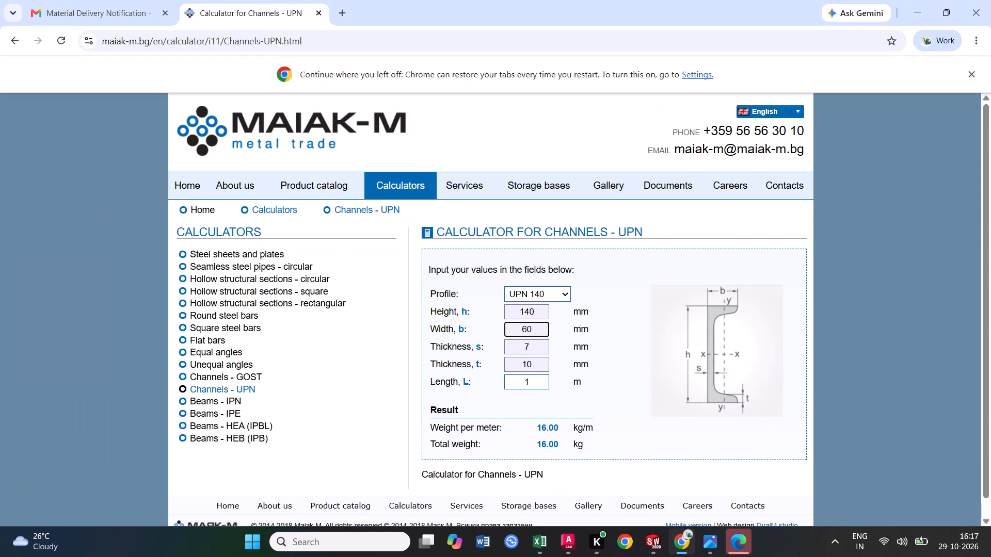
{"action": "left_click", "coordinate": [533, 367]}
{"action": "left_click", "coordinate": [921, 10]}
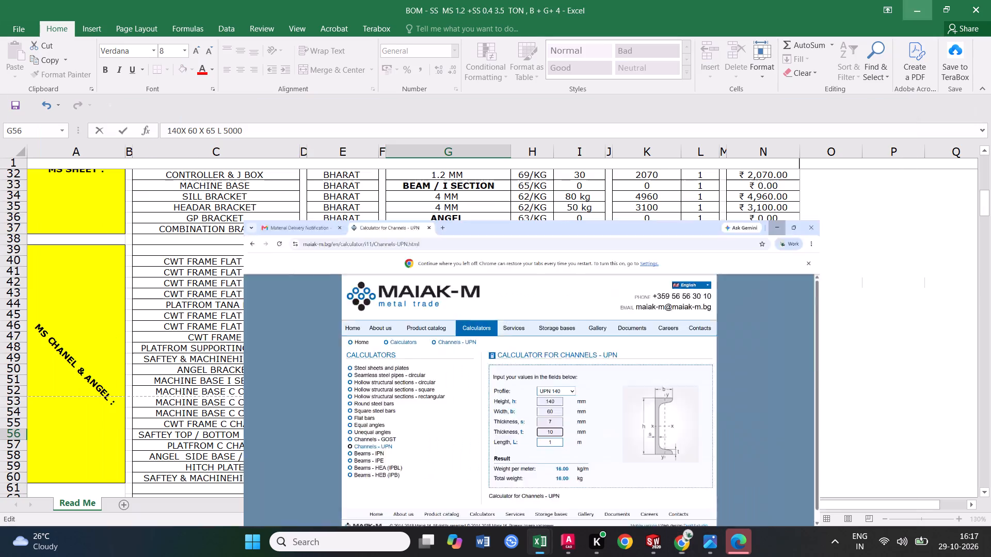
{"action": "double_click", "coordinate": [457, 370]}
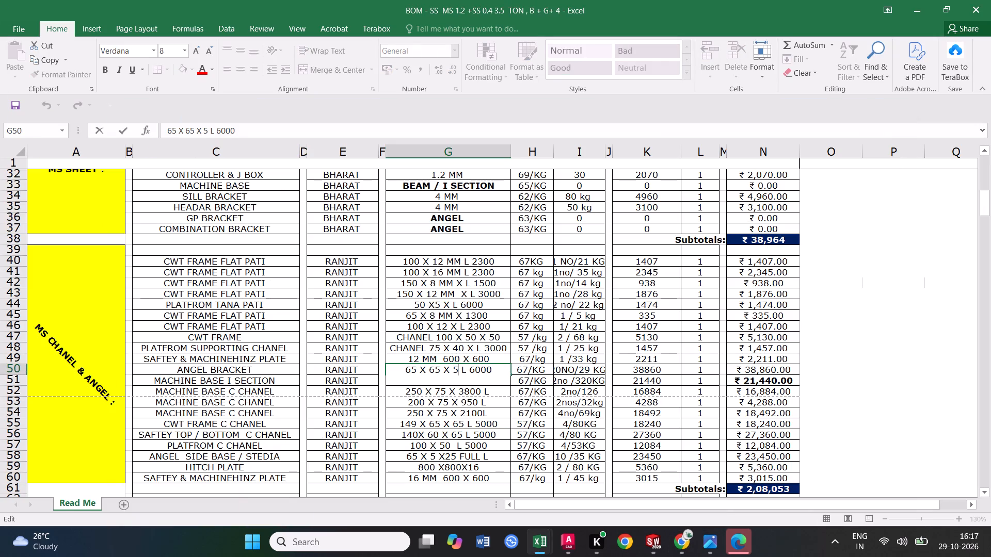
{"action": "left_click", "coordinate": [463, 391]}
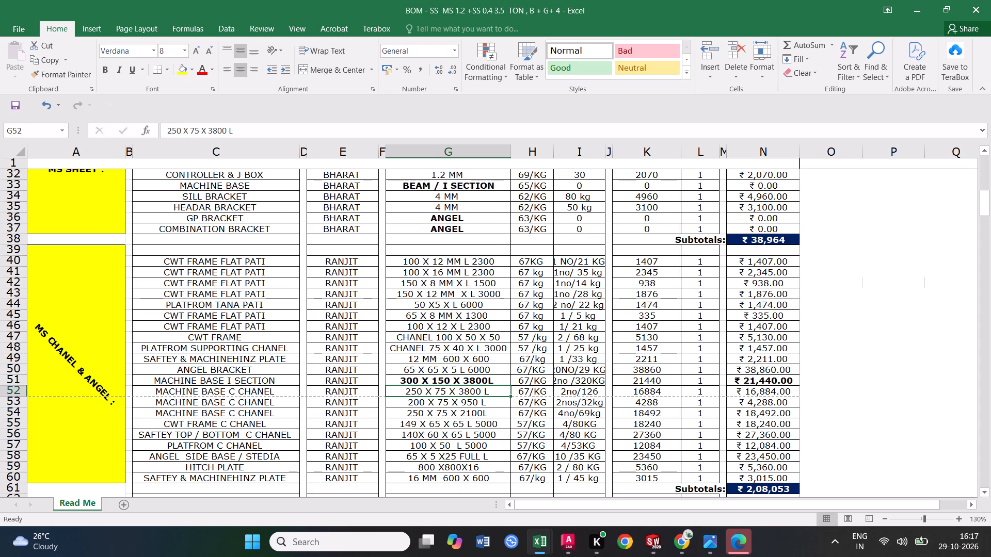
{"action": "left_click", "coordinate": [487, 412]}
{"action": "left_click", "coordinate": [463, 370]}
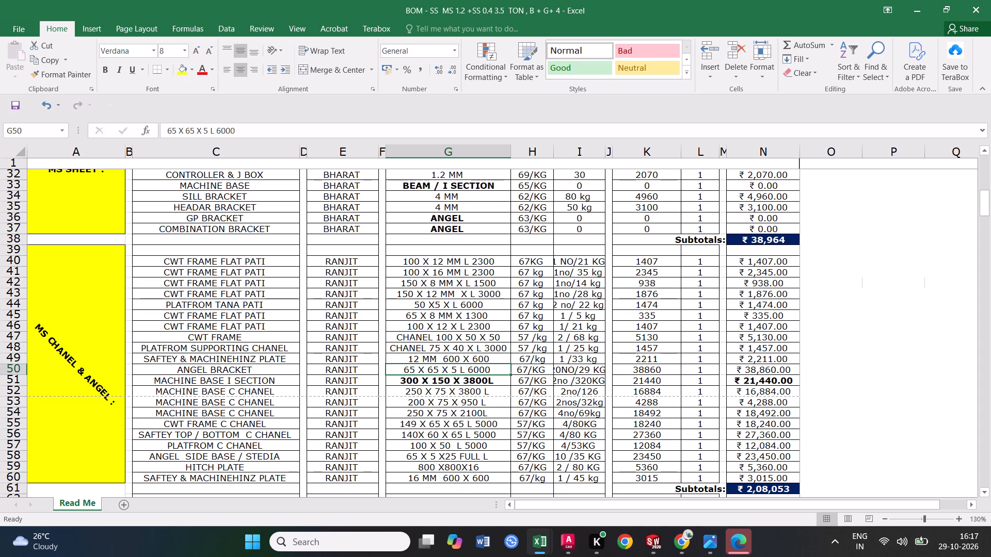
{"action": "left_click", "coordinate": [571, 369]}
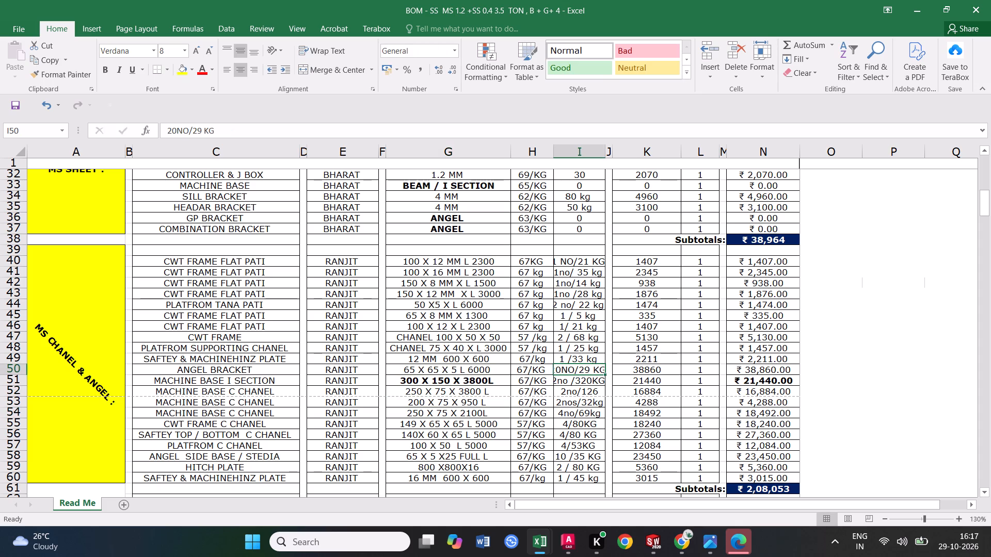
{"action": "left_click", "coordinate": [498, 383]}
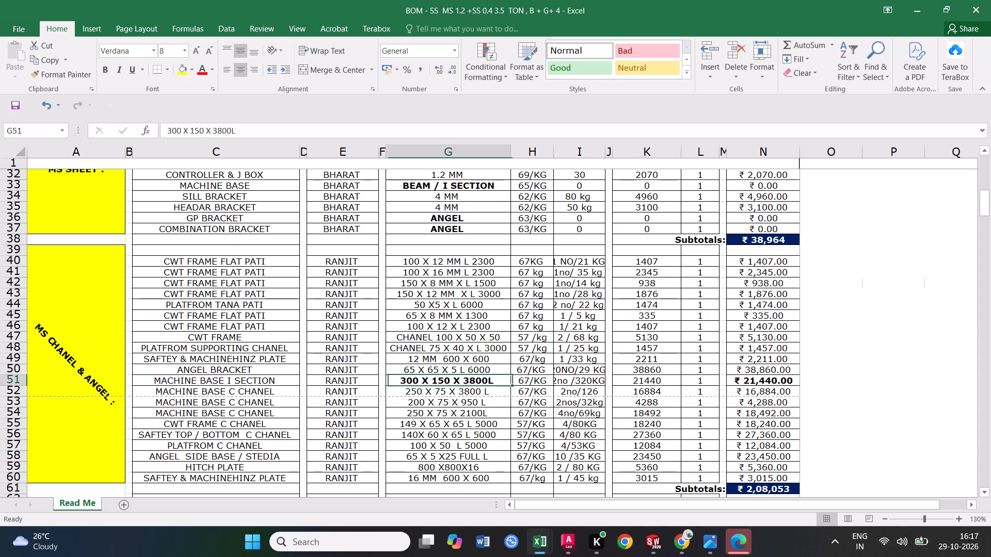
{"action": "left_click", "coordinate": [488, 437]}
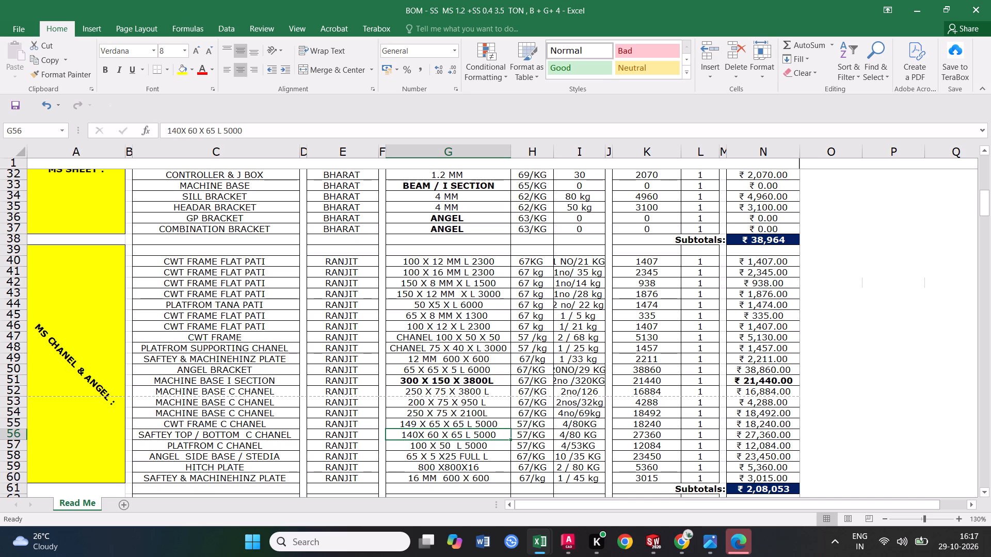
Remove the third dimension, 65, from the Saftey Top / Bottom C Chanel size in G56, leaving 140X 60 X L 5000.
{"action": "double_click", "coordinate": [463, 435]}
{"action": "key", "text": "BackSpace"}
{"action": "key", "text": "BackSpace"}
{"action": "key", "text": "BackSpace"}
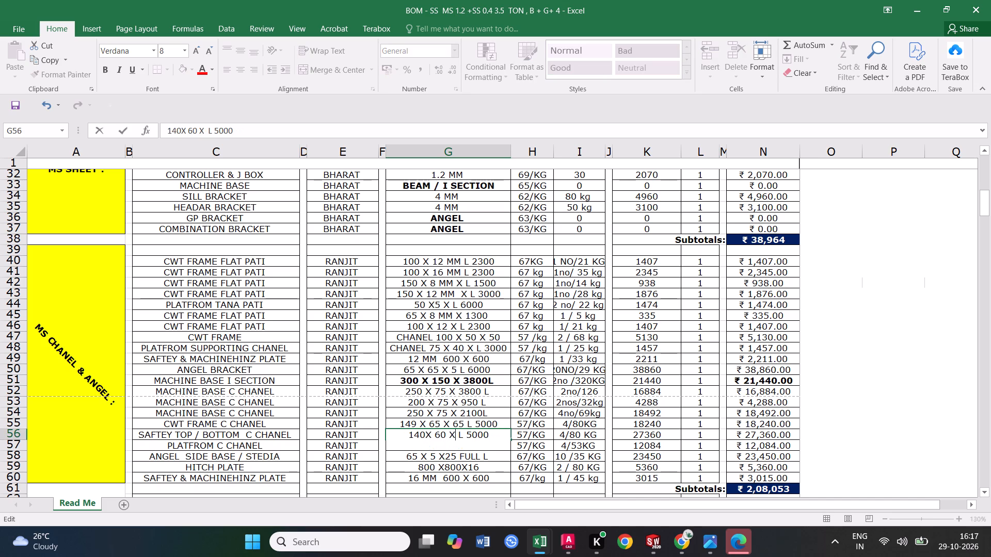
{"action": "left_click", "coordinate": [477, 440]}
{"action": "left_click", "coordinate": [534, 460]}
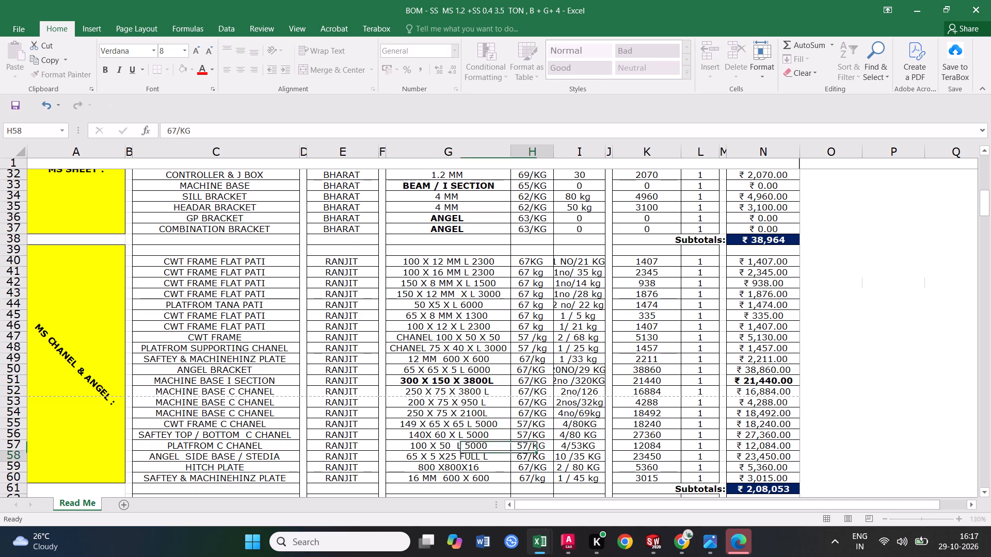
Calculate the weight of a UPN 140 channel with a length of 5 m in the Maiak-M calculator in Chrome.
{"action": "left_click", "coordinate": [588, 435]}
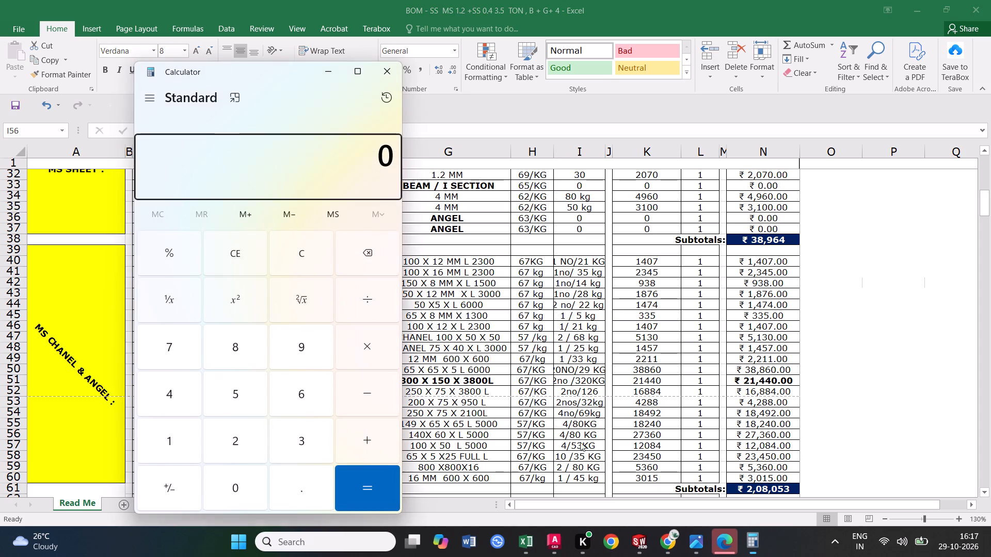
{"action": "left_click", "coordinate": [391, 66]}
{"action": "left_click", "coordinate": [692, 548]}
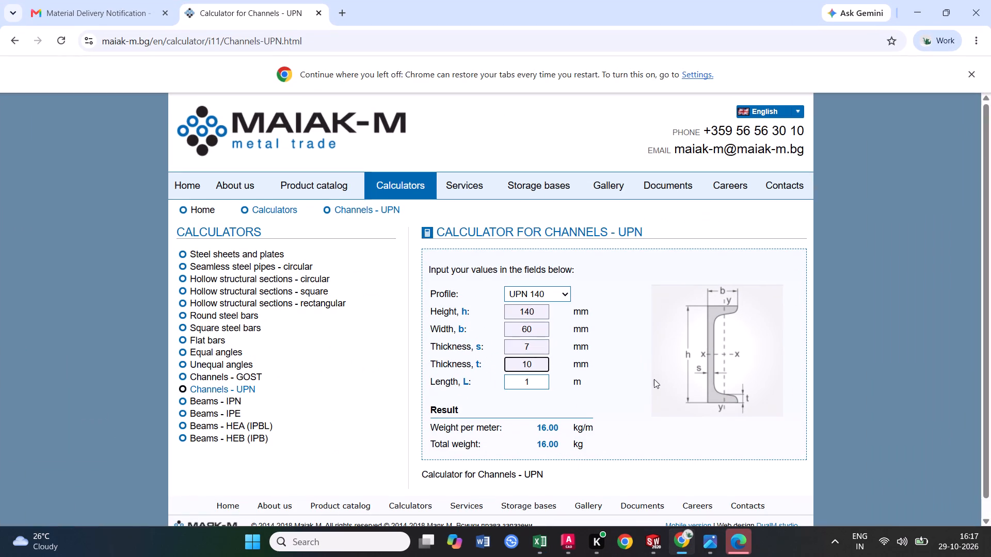
{"action": "left_click_drag", "start_coordinate": [549, 381], "coordinate": [487, 390]}
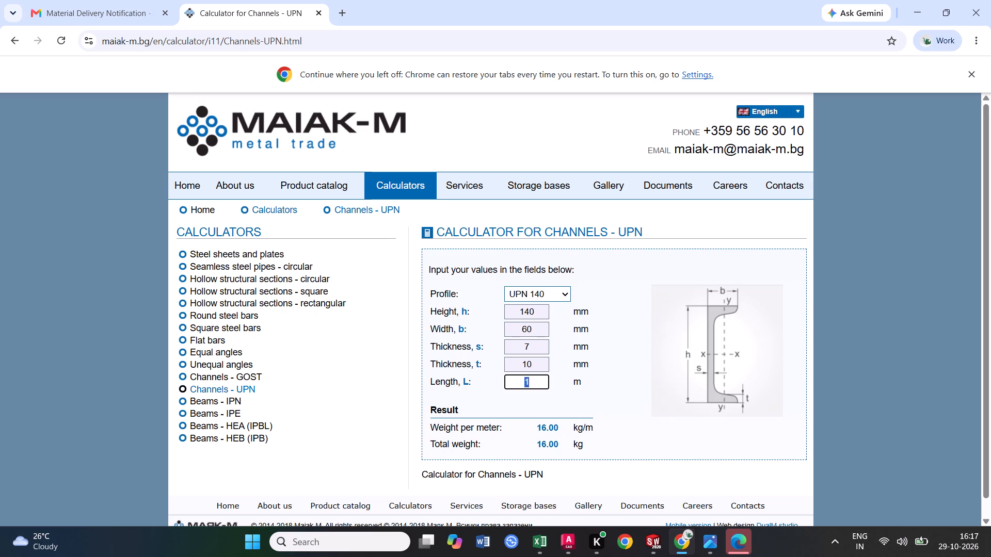
{"action": "key", "text": "5"}
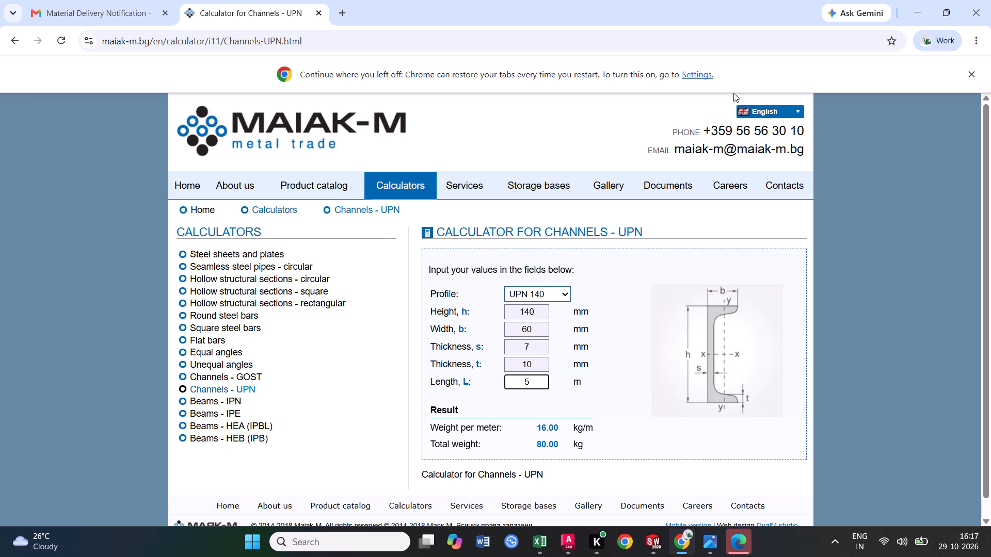
{"action": "left_click", "coordinate": [922, 5]}
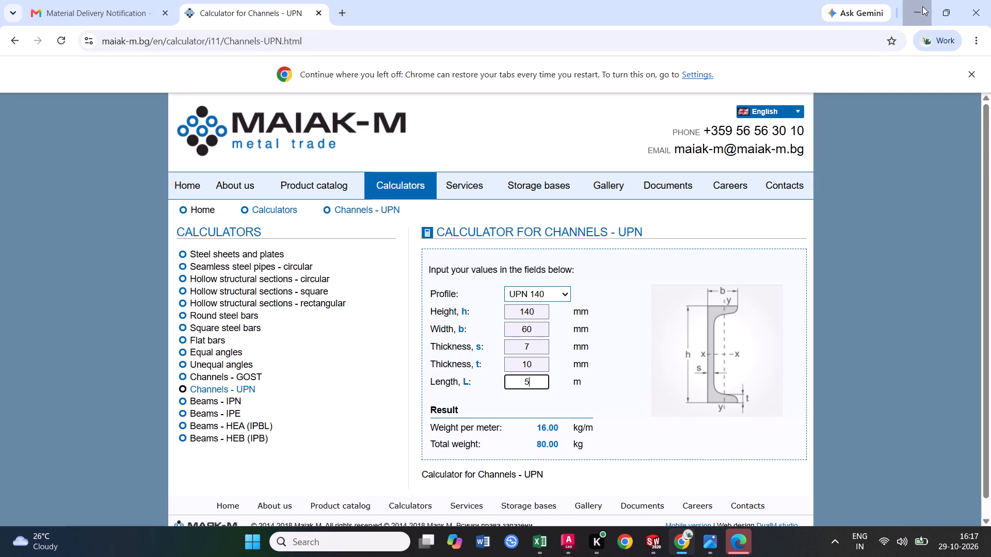
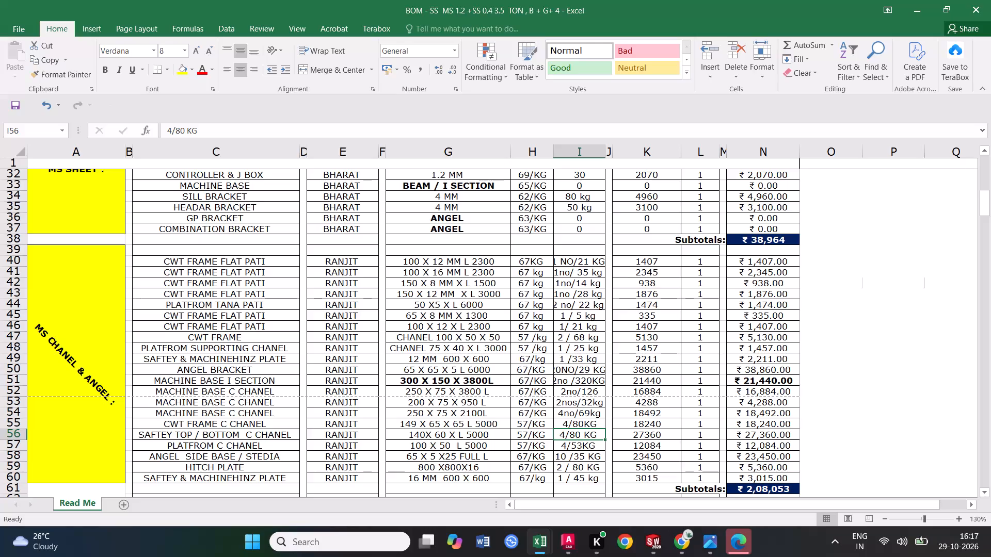
Change the Saftey Top / Bottom C Chanel quantity and weight in I56 to 4/320 KG.
{"action": "left_click", "coordinate": [657, 436]}
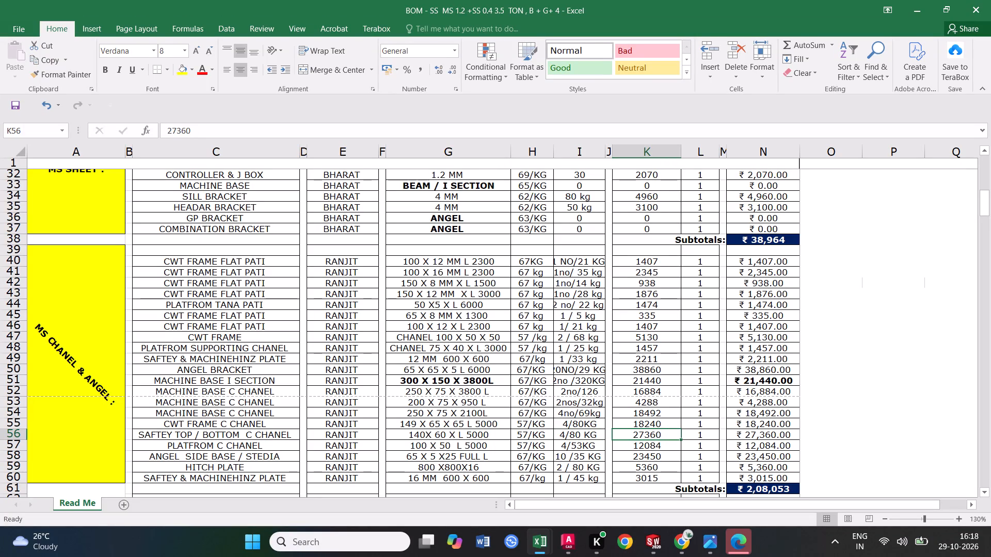
{"action": "triple_click", "coordinate": [578, 435]}
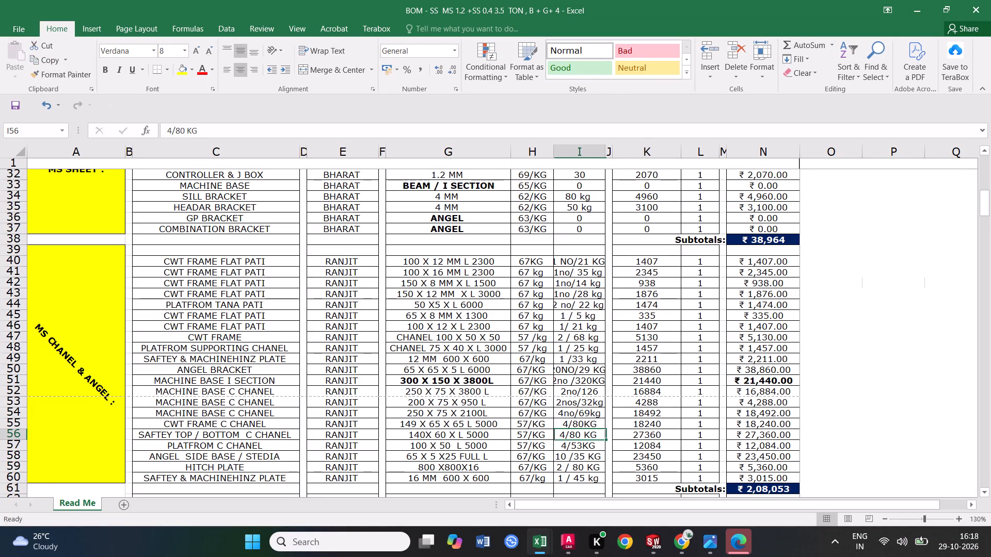
{"action": "left_click_drag", "start_coordinate": [582, 435], "coordinate": [572, 434]}
{"action": "type", "text": "320"}
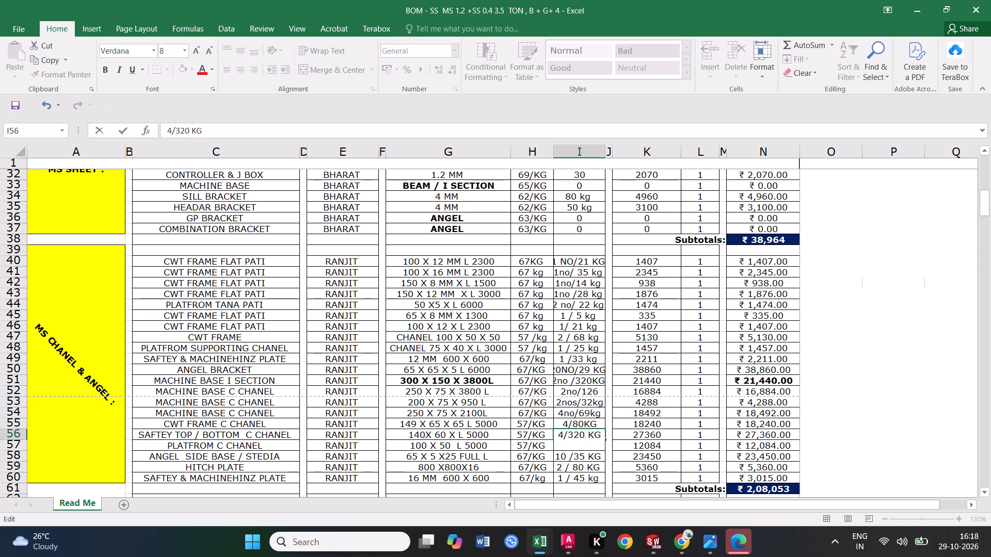
{"action": "left_click", "coordinate": [588, 458]}
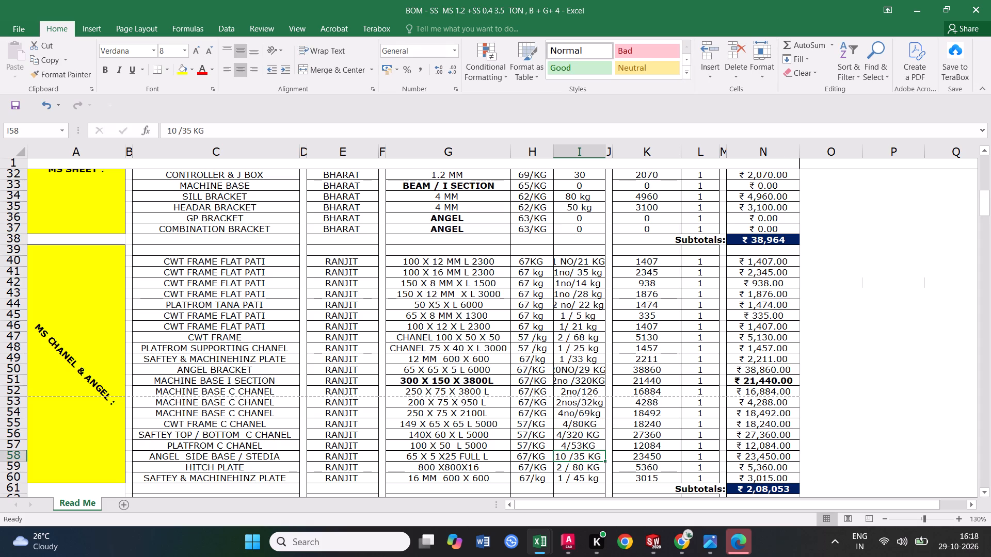
Multiply 320 by 57 in Calculator and enter 18240 as the Saftey Top / Bottom C Chanel amount in K56.
{"action": "left_click", "coordinate": [583, 436]}
{"action": "left_click", "coordinate": [650, 436]}
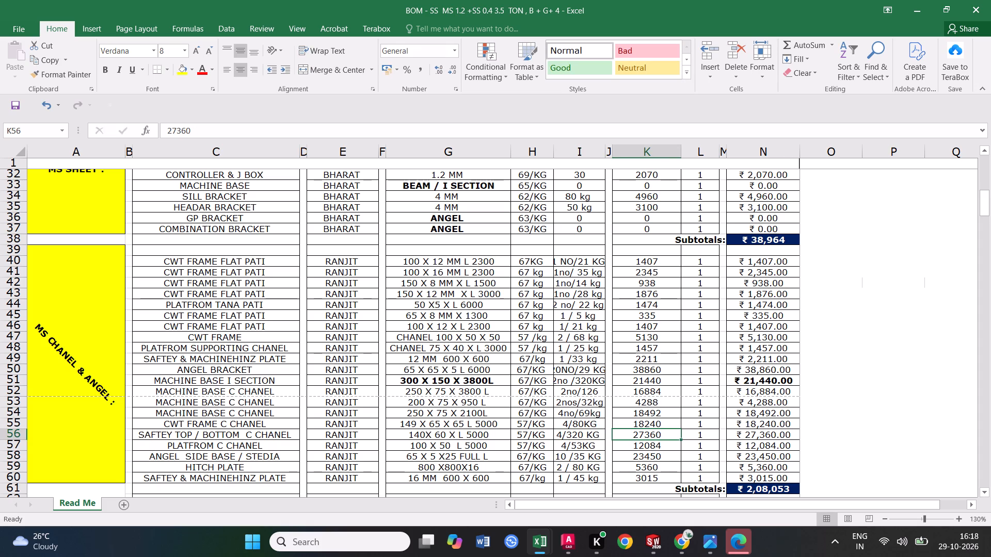
{"action": "type", "text": "320*5"}
{"action": "key", "text": "7"}
{"action": "key", "text": "Return"}
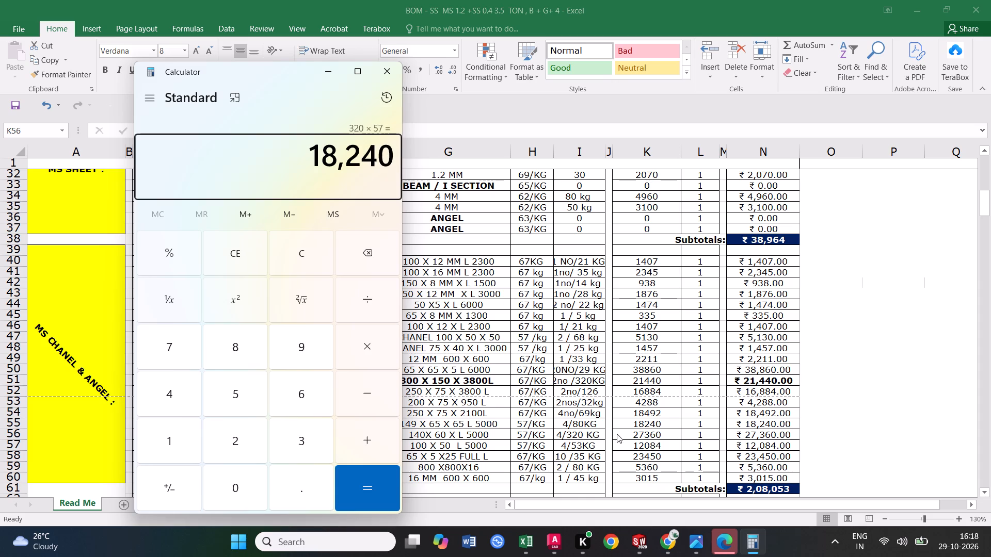
{"action": "left_click", "coordinate": [386, 66]}
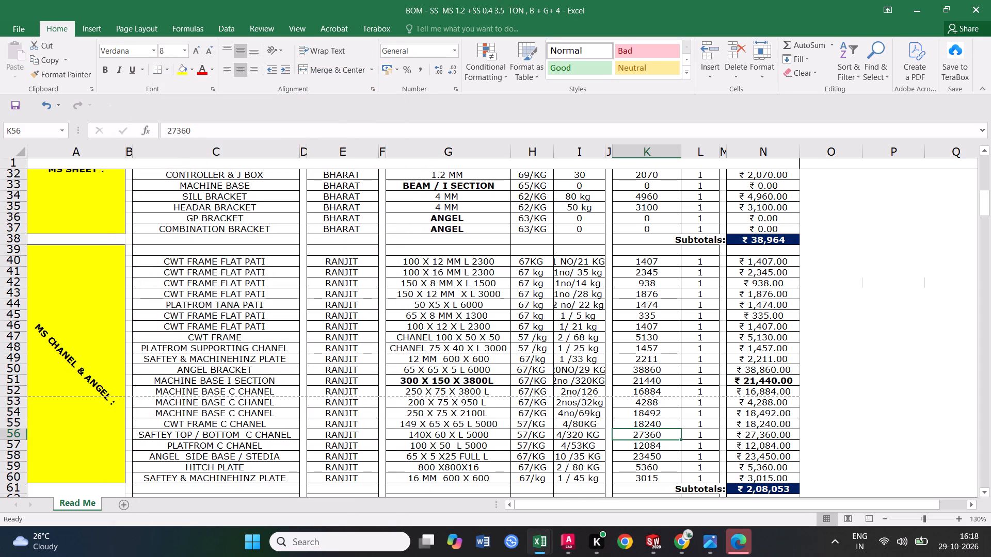
{"action": "type", "text": "18240"}
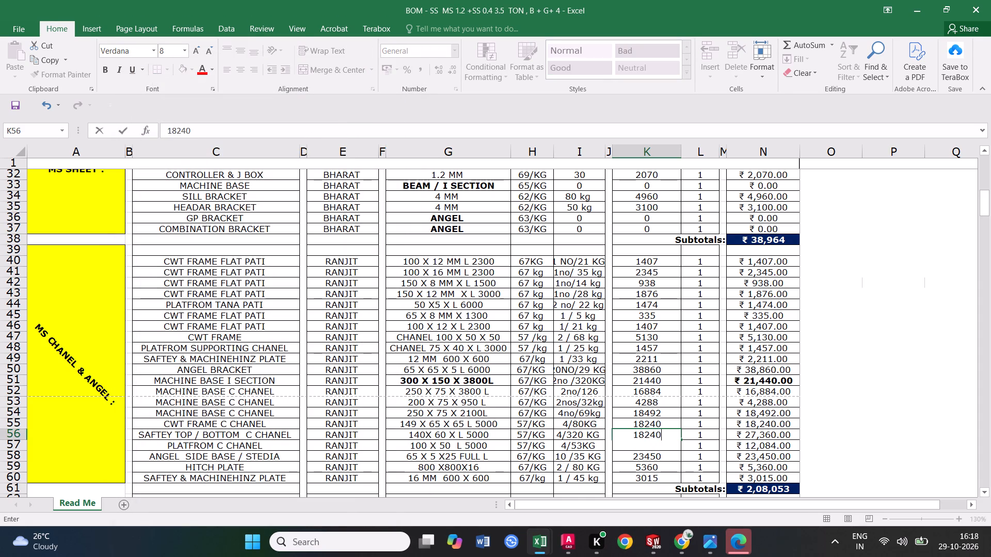
{"action": "left_click", "coordinate": [668, 462]}
{"action": "left_click", "coordinate": [652, 433]}
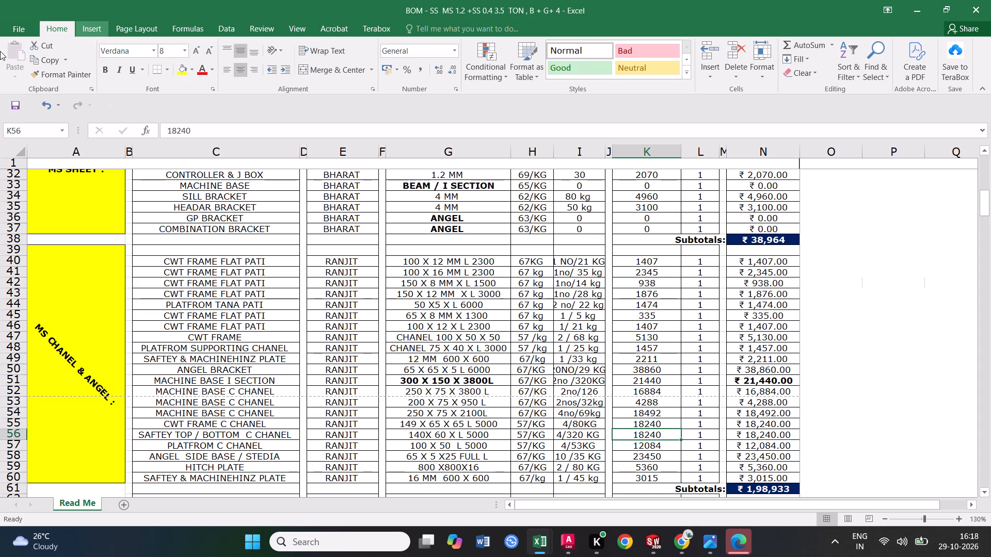
Save the workbook.
{"action": "double_click", "coordinate": [15, 104]}
{"action": "left_click_drag", "start_coordinate": [15, 105], "coordinate": [30, 113]}
Examine the size, weight and amount entries of the CWT Frame C Chanel in row 55.
{"action": "scroll", "coordinate": [698, 387], "scroll_direction": "down", "scroll_amount": 2}
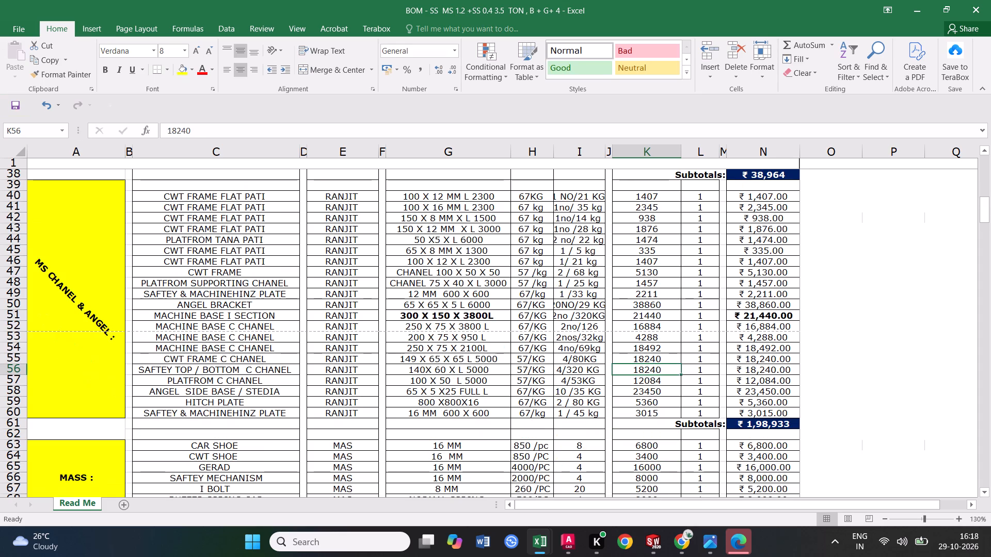
{"action": "left_click", "coordinate": [660, 370]}
{"action": "left_click", "coordinate": [642, 356]}
{"action": "left_click", "coordinate": [647, 364]}
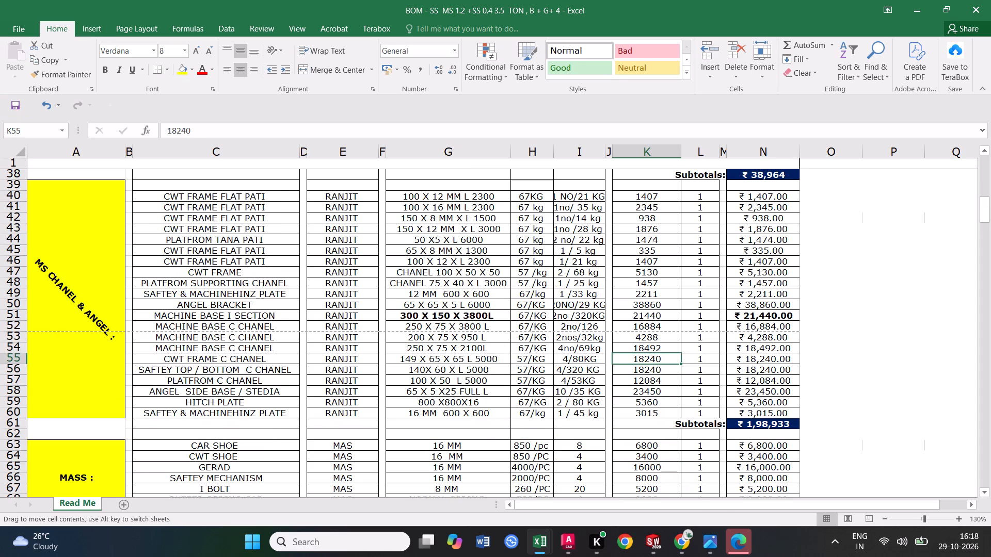
{"action": "left_click", "coordinate": [581, 359]}
{"action": "left_click", "coordinate": [648, 358]}
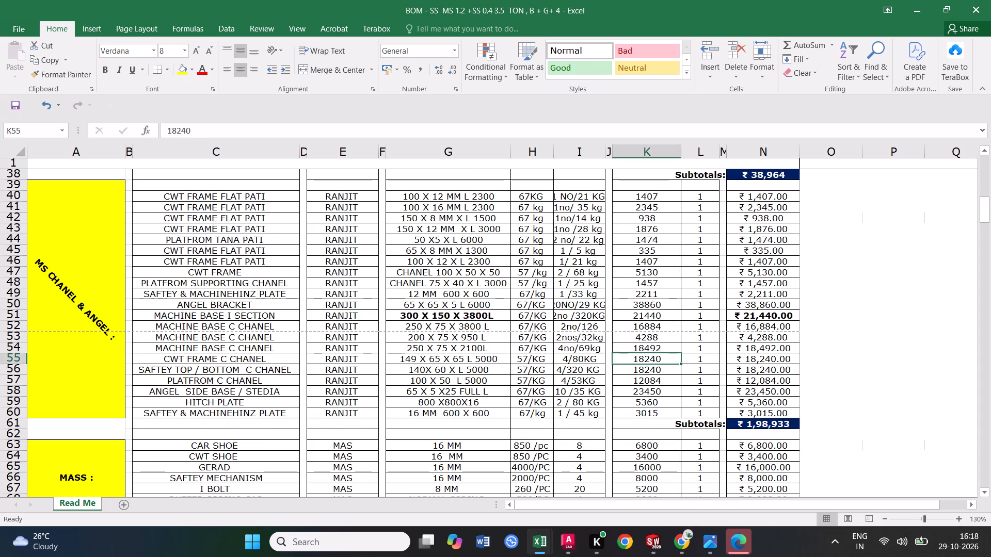
{"action": "left_click", "coordinate": [570, 358]}
{"action": "left_click", "coordinate": [650, 357]}
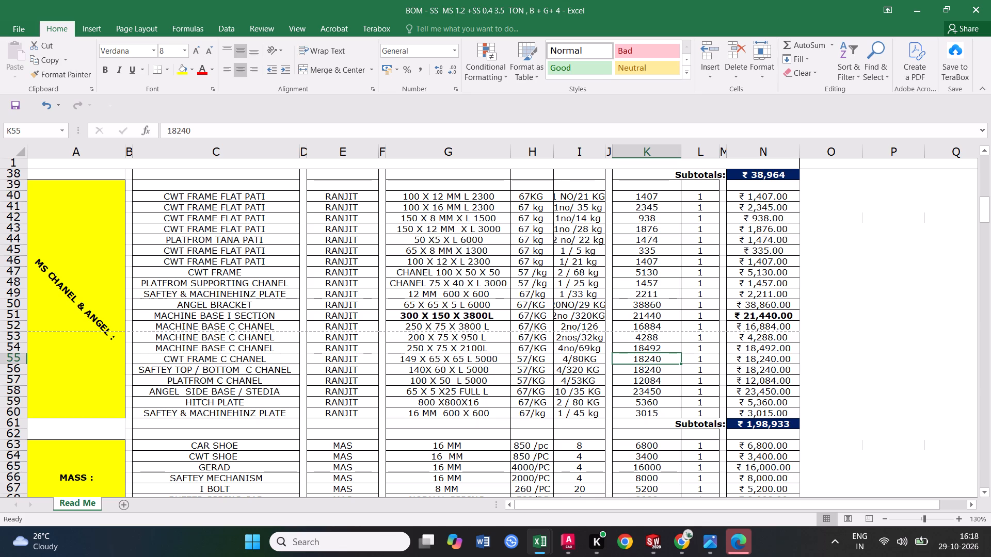
{"action": "left_click", "coordinate": [578, 364]}
{"action": "left_click", "coordinate": [586, 358]}
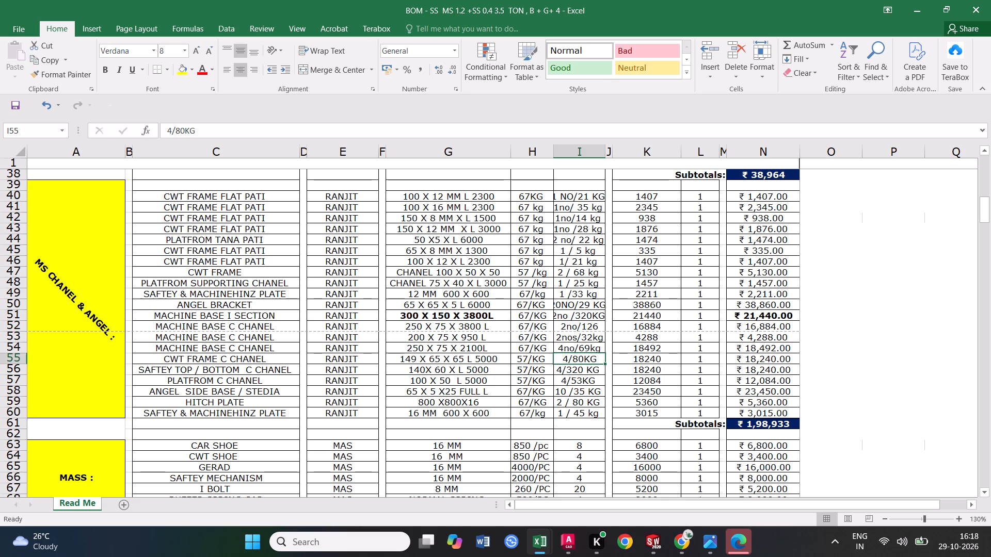
{"action": "left_click", "coordinate": [412, 361]}
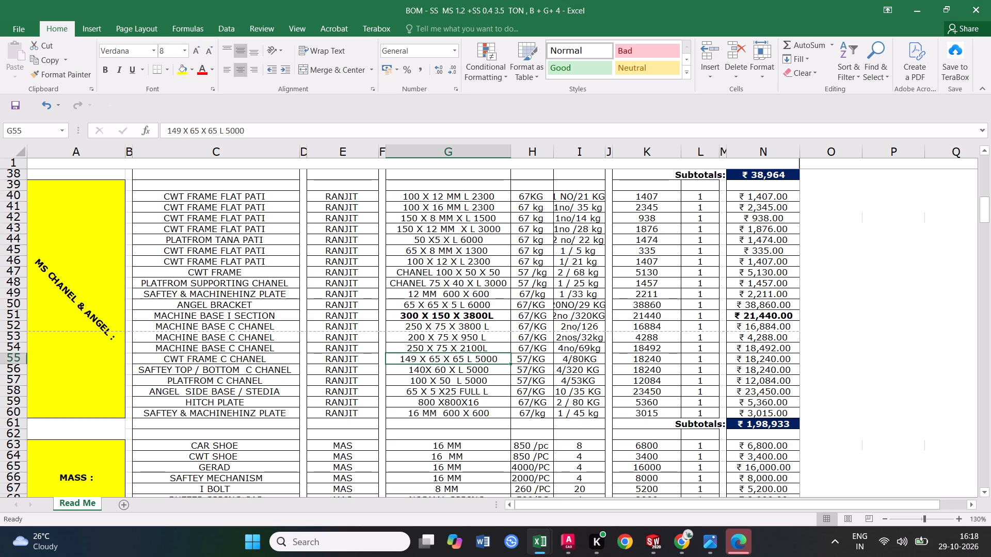
Calculate the weight of a 5 m UPN 120 channel in the Maiak-M calculator in Chrome, and return to Excel.
{"action": "left_click", "coordinate": [681, 541]}
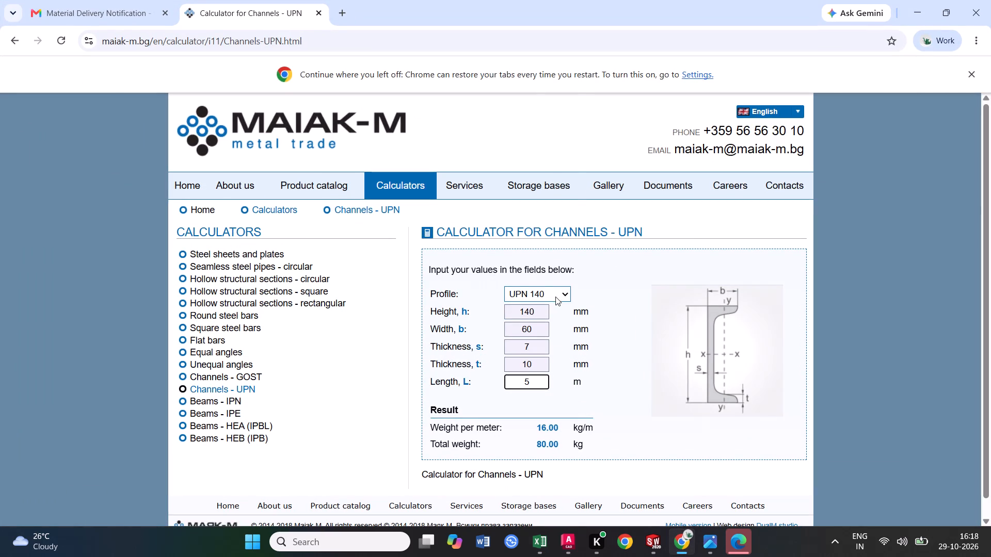
{"action": "left_click", "coordinate": [555, 297]}
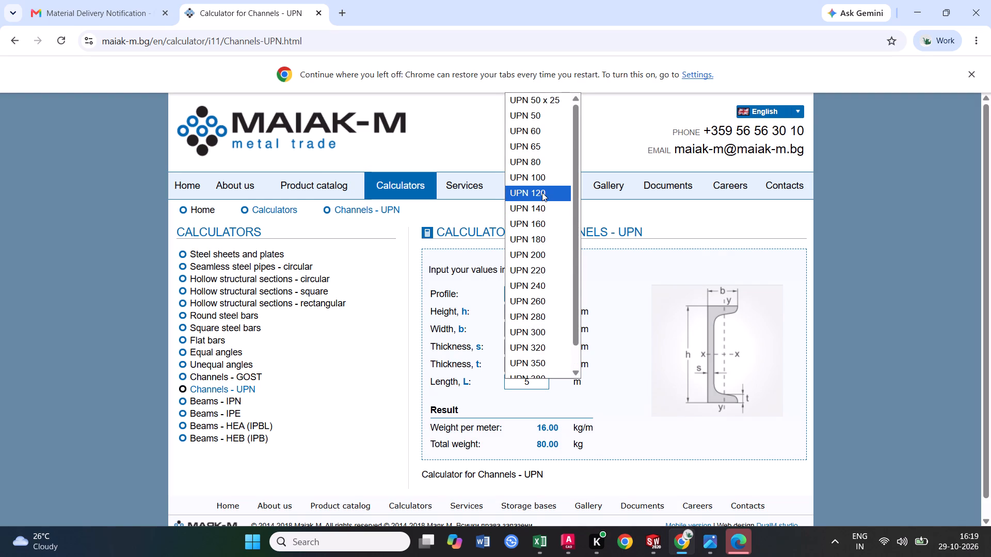
{"action": "left_click", "coordinate": [542, 192]}
{"action": "left_click", "coordinate": [541, 377]}
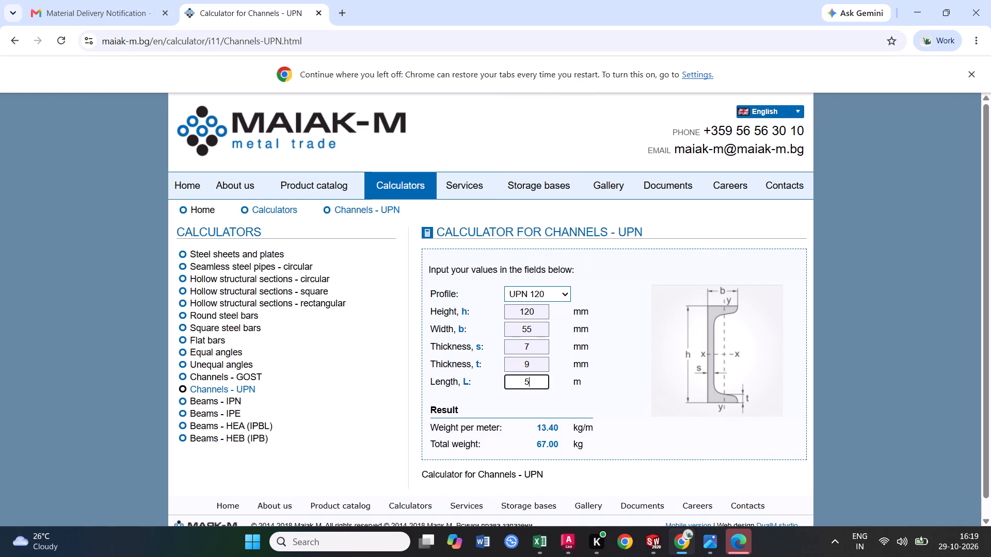
{"action": "left_click_drag", "start_coordinate": [535, 383], "coordinate": [525, 385]}
{"action": "left_click", "coordinate": [553, 400]}
{"action": "left_click", "coordinate": [914, 17]}
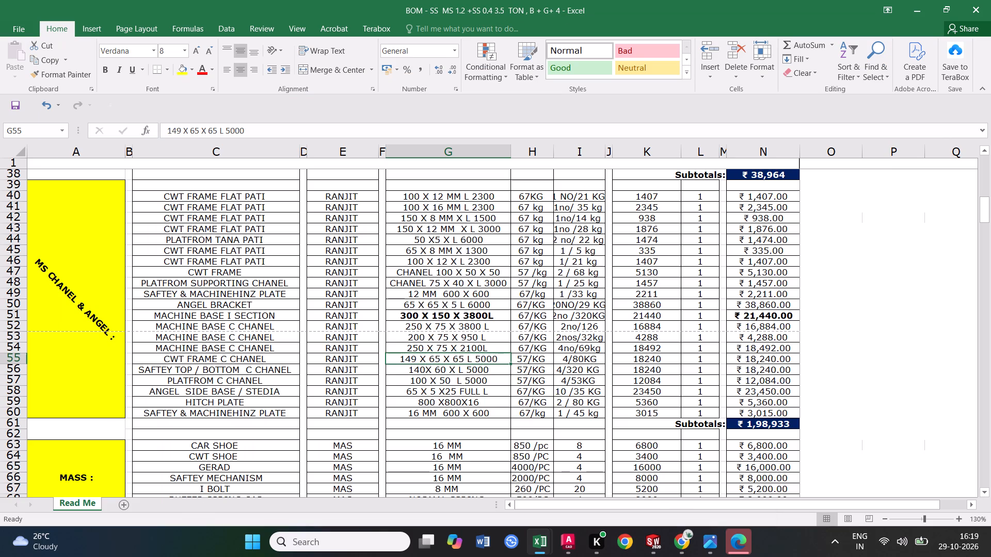
Multiply 67 by 4 in Calculator to get the total weight of four channels.
{"action": "left_click", "coordinate": [581, 363]}
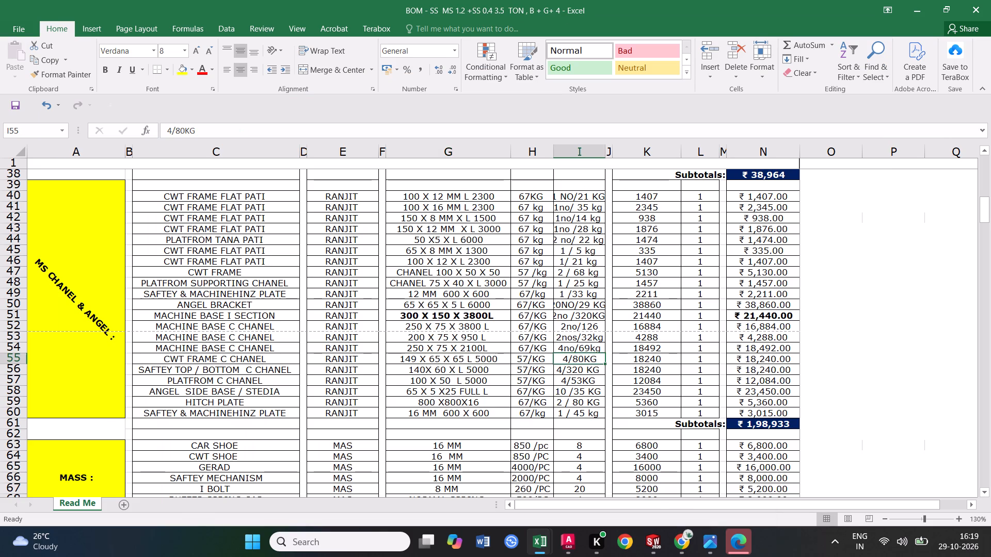
{"action": "type", "text": "67*4"}
{"action": "key", "text": "Return"}
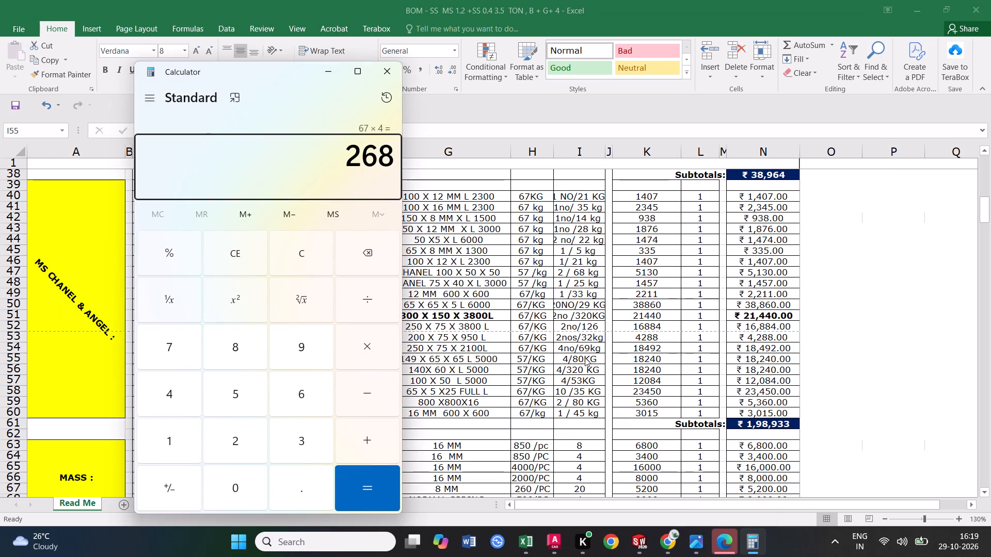
{"action": "left_click", "coordinate": [396, 68]}
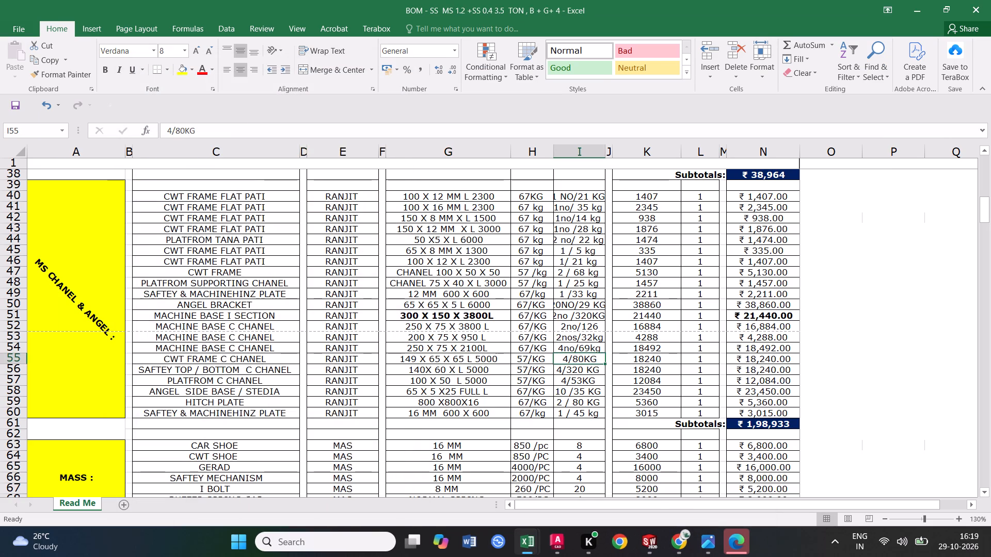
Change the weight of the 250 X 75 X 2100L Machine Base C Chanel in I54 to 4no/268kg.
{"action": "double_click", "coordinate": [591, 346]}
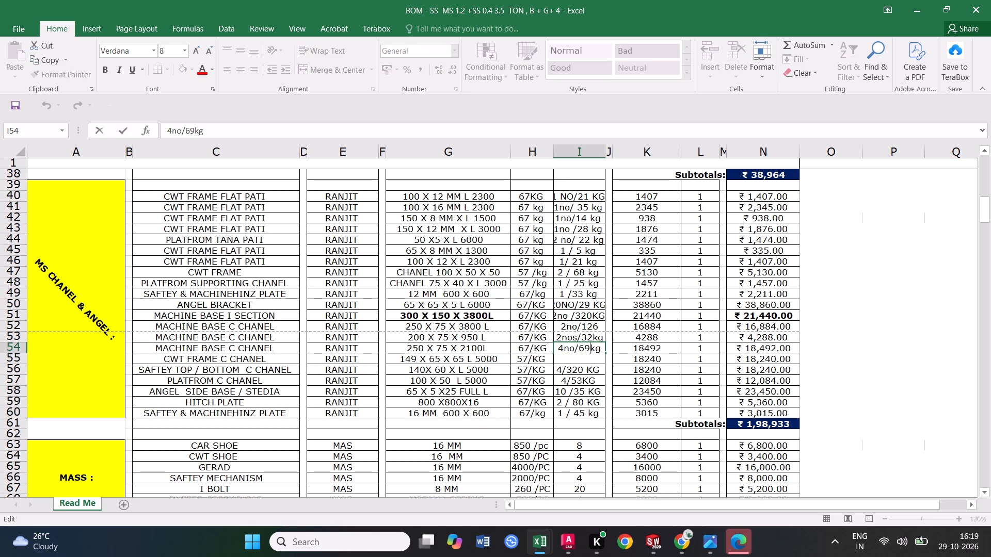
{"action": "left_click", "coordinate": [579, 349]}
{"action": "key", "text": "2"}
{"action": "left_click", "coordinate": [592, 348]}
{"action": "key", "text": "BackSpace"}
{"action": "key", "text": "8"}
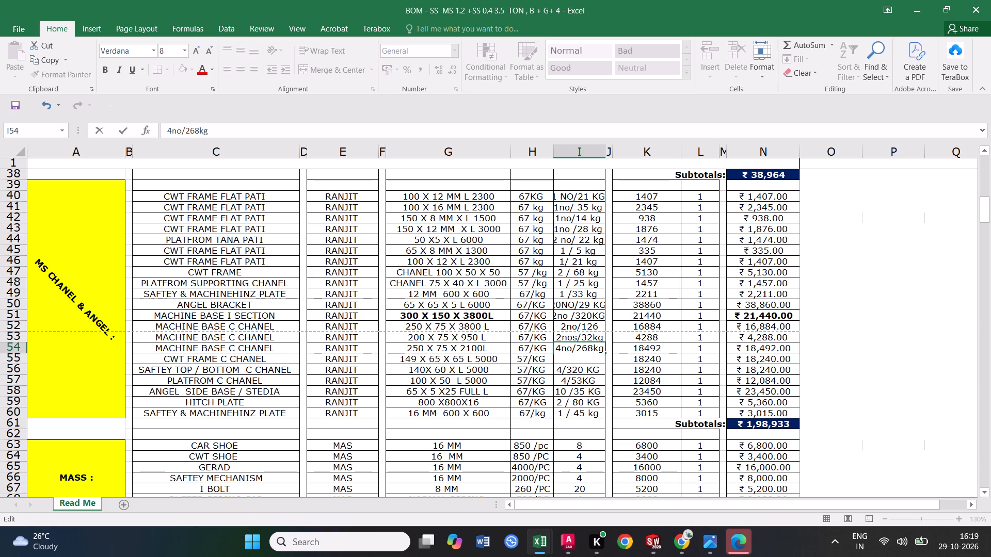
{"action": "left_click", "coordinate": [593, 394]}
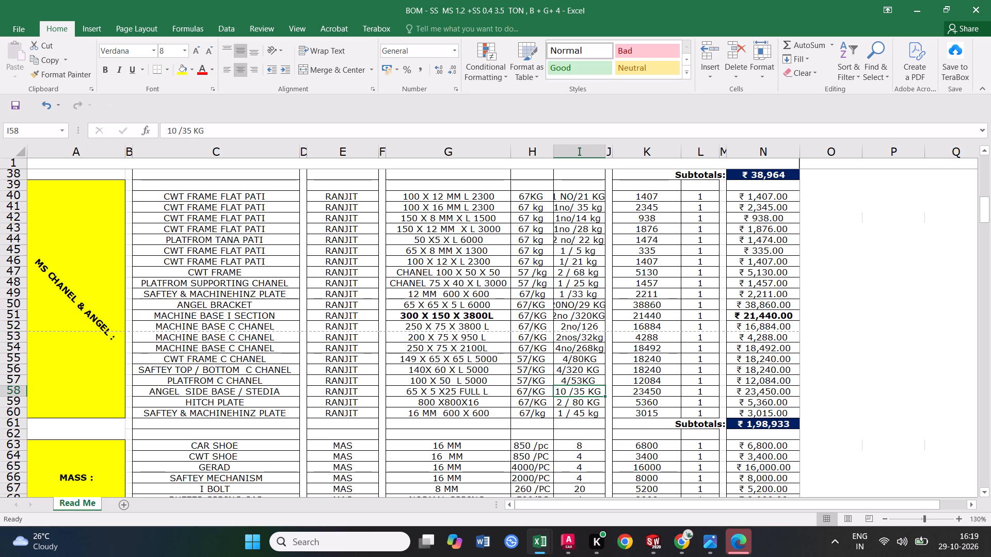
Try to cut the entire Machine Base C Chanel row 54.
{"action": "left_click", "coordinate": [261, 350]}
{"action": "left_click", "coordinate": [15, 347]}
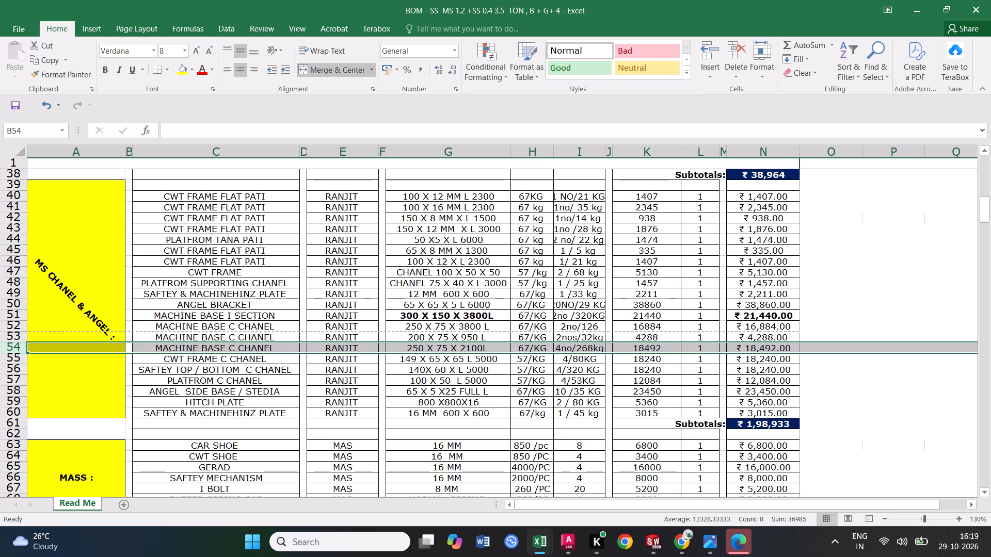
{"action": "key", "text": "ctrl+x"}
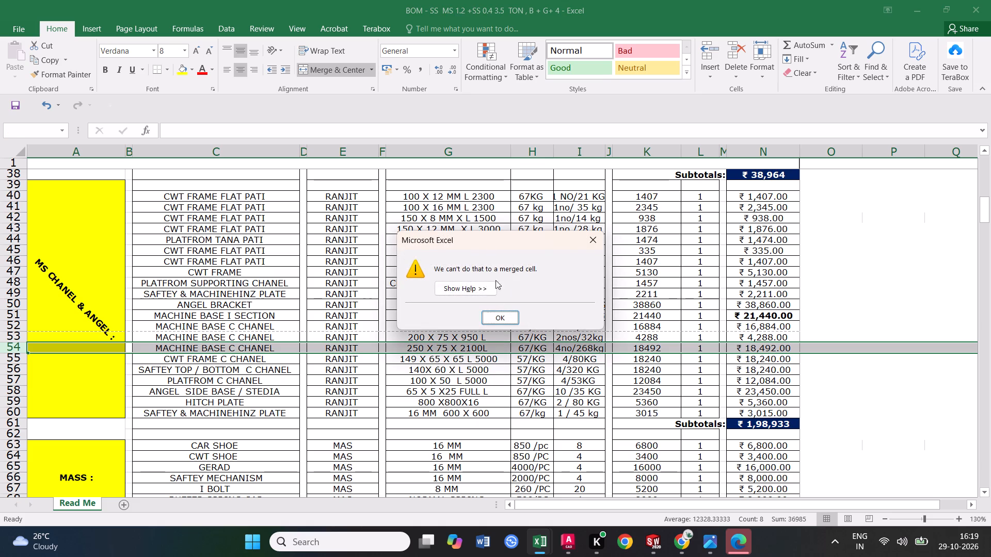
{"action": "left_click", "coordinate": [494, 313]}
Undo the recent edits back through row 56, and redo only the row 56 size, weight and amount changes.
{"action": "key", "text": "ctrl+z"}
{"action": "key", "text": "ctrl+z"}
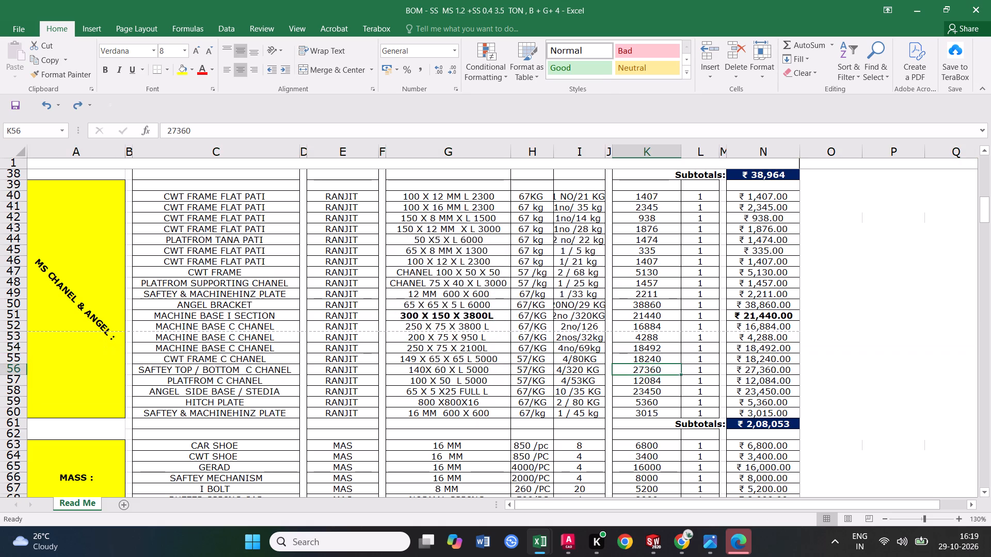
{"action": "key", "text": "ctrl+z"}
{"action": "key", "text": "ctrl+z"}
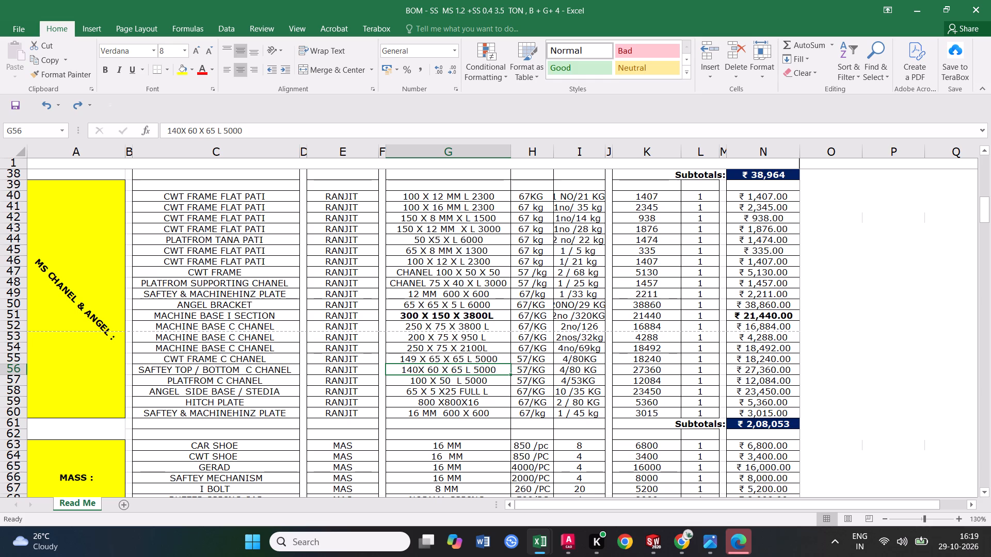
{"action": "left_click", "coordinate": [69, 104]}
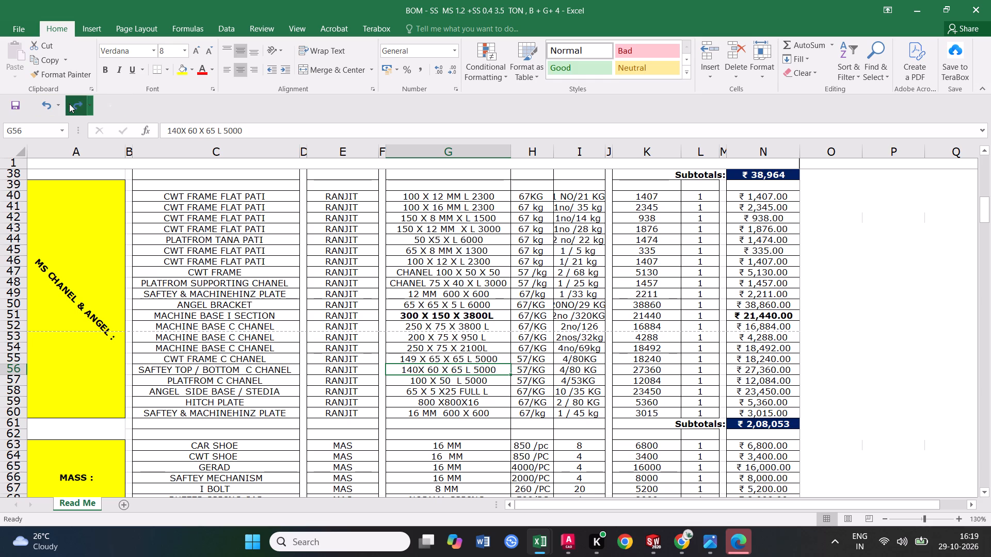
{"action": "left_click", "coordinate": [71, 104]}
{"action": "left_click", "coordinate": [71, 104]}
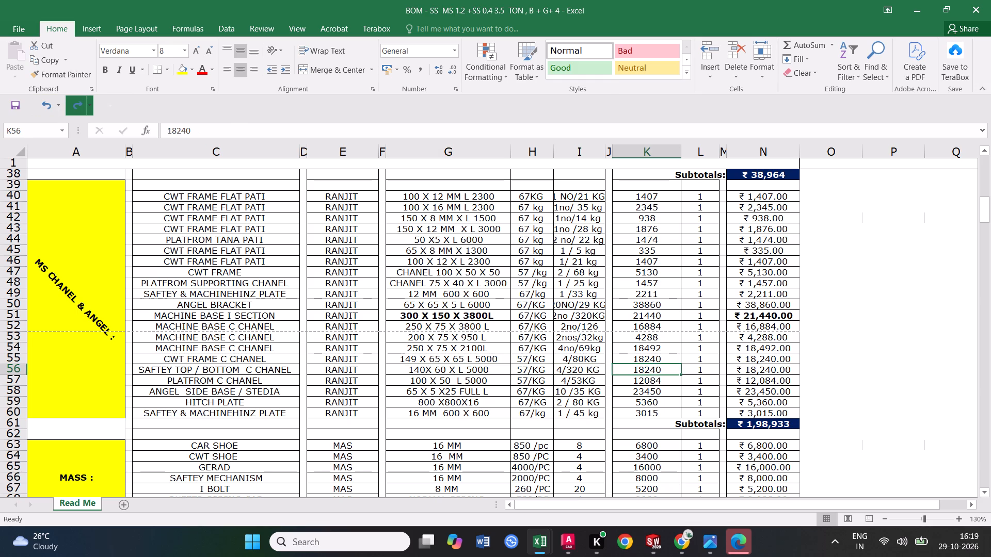
Change the size of the CWT Frame C Chanel in G55 to 150 X 65 X 65 L 5000.
{"action": "left_click", "coordinate": [268, 359]}
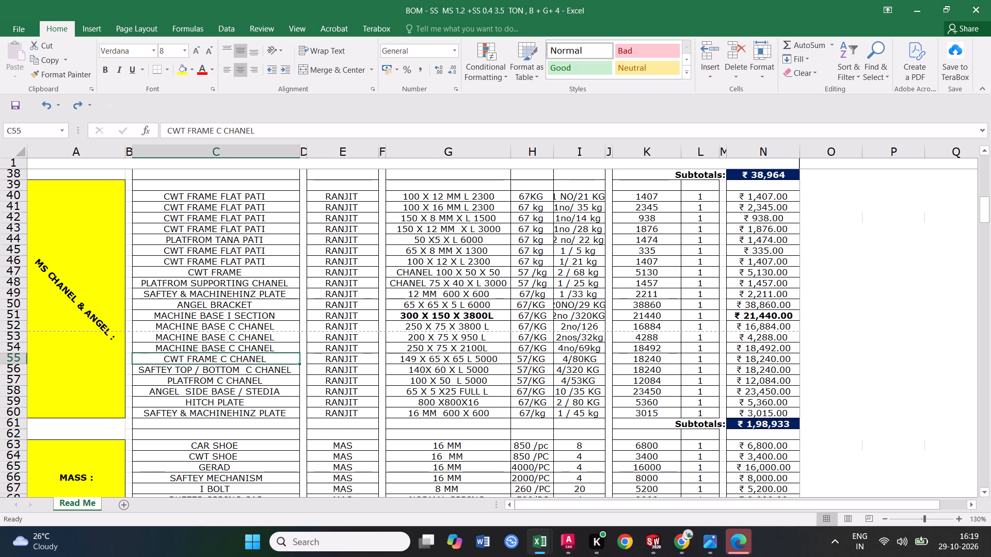
{"action": "left_click", "coordinate": [7, 358]}
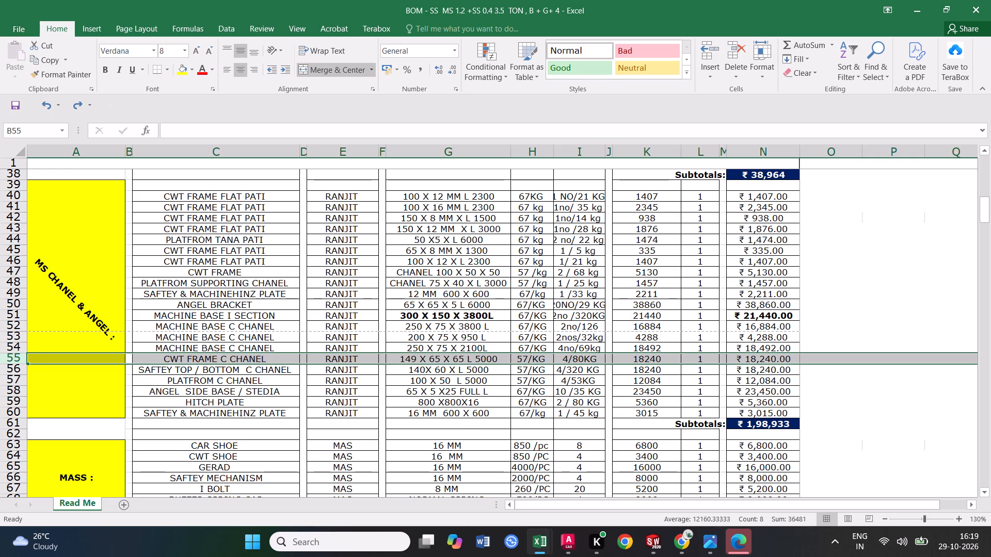
{"action": "double_click", "coordinate": [414, 359]}
{"action": "left_click_drag", "start_coordinate": [415, 359], "coordinate": [399, 358]}
{"action": "type", "text": "150"}
{"action": "left_click", "coordinate": [435, 400]}
{"action": "left_click", "coordinate": [494, 359]}
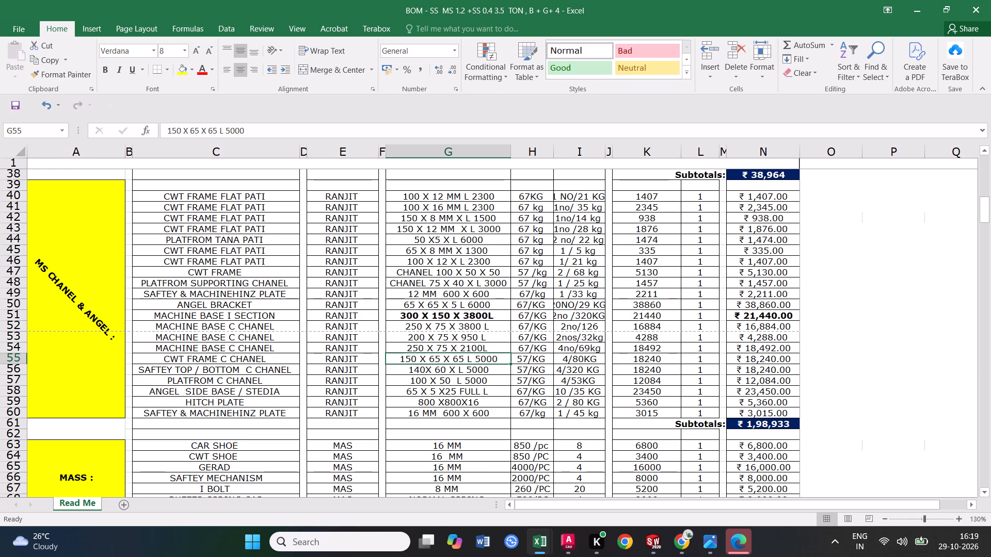
Look up the total weight of a 5 m UPN 120 channel in the online channel calculator for the CWT Frame C Chanel.
{"action": "left_click", "coordinate": [569, 358]}
{"action": "left_click", "coordinate": [204, 359]}
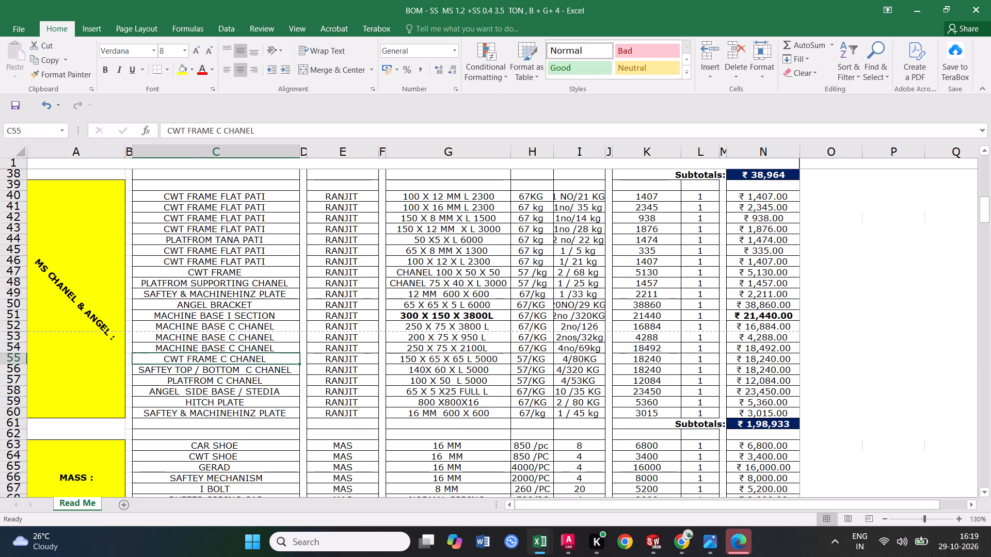
{"action": "left_click", "coordinate": [17, 357]}
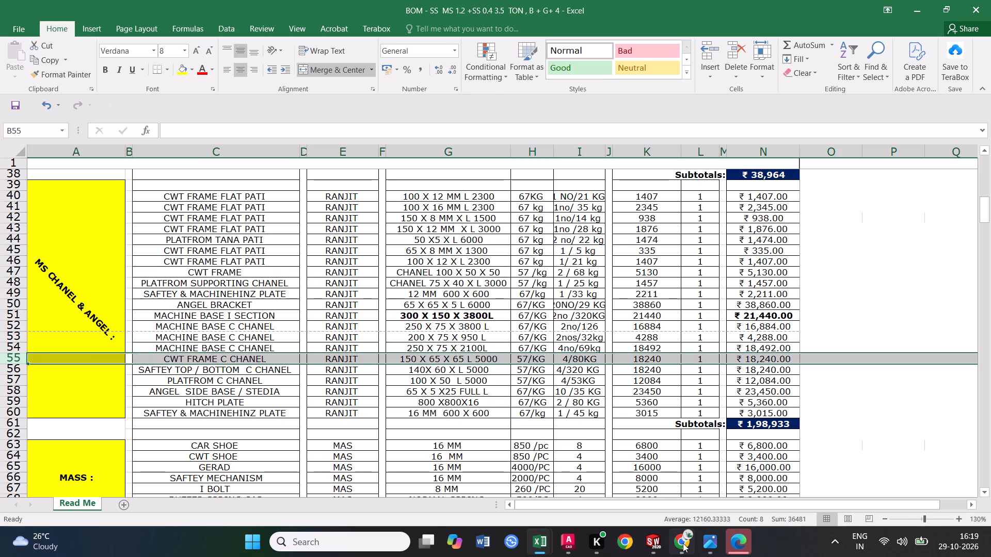
{"action": "left_click", "coordinate": [683, 543]}
{"action": "left_click", "coordinate": [547, 297]}
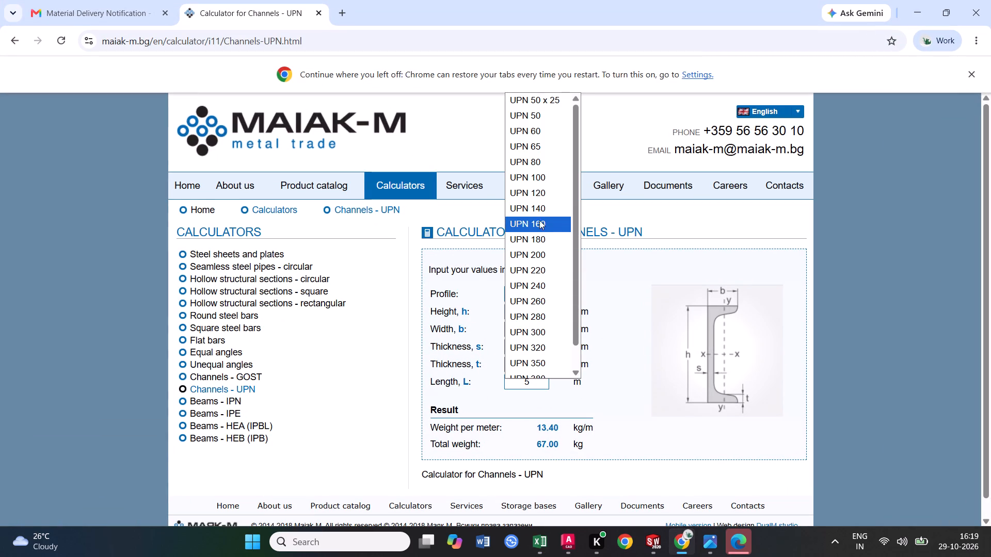
{"action": "left_click", "coordinate": [540, 196]}
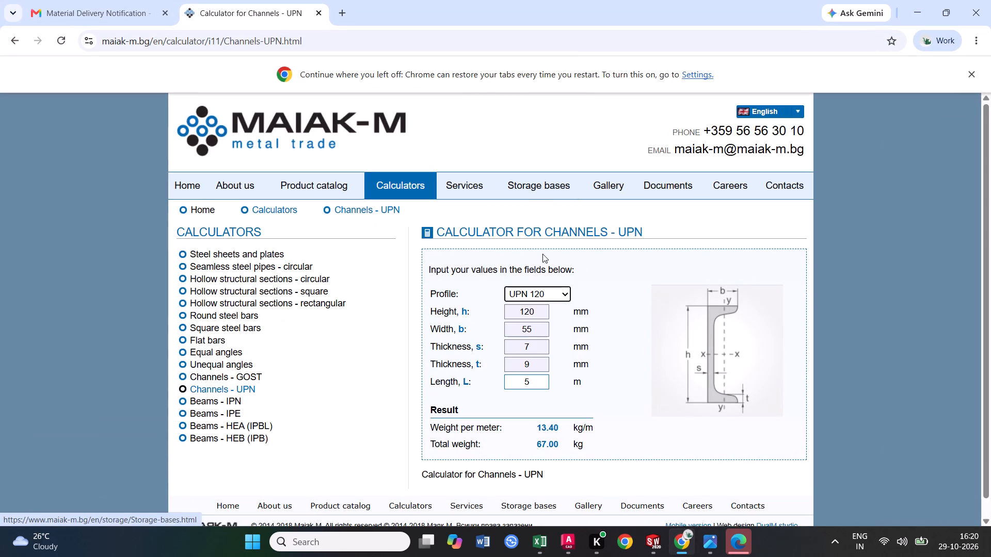
{"action": "left_click", "coordinate": [558, 292]}
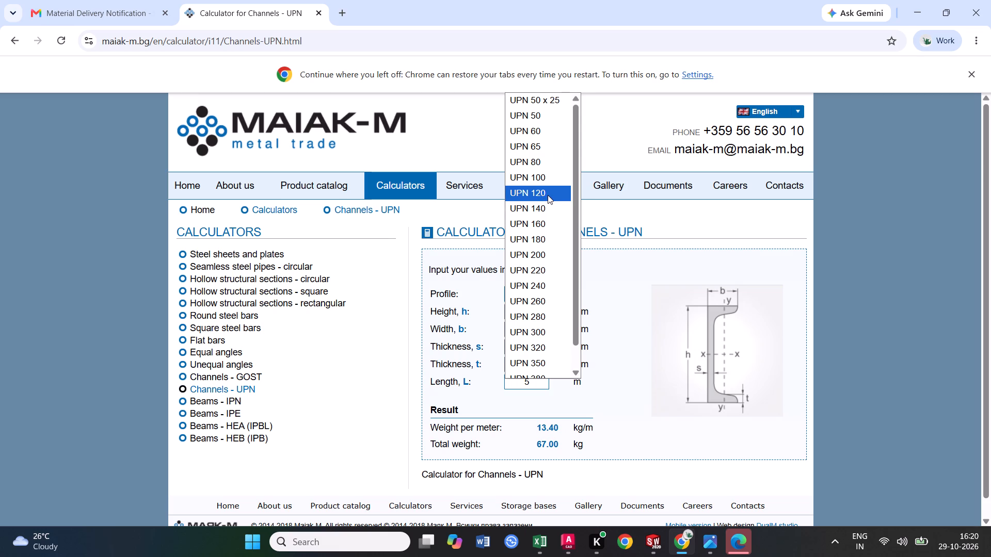
{"action": "left_click", "coordinate": [548, 195]}
{"action": "left_click", "coordinate": [531, 378]}
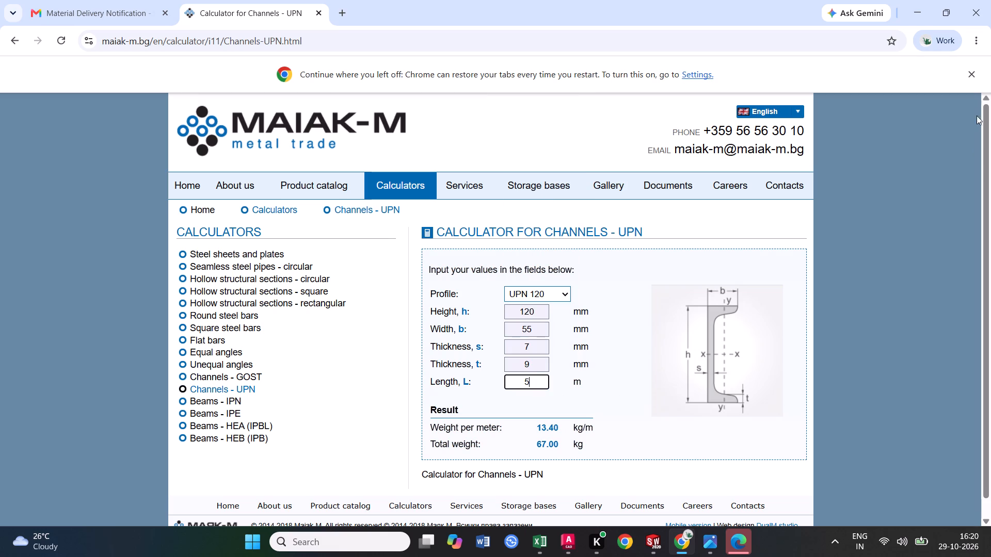
{"action": "left_click", "coordinate": [918, 15]}
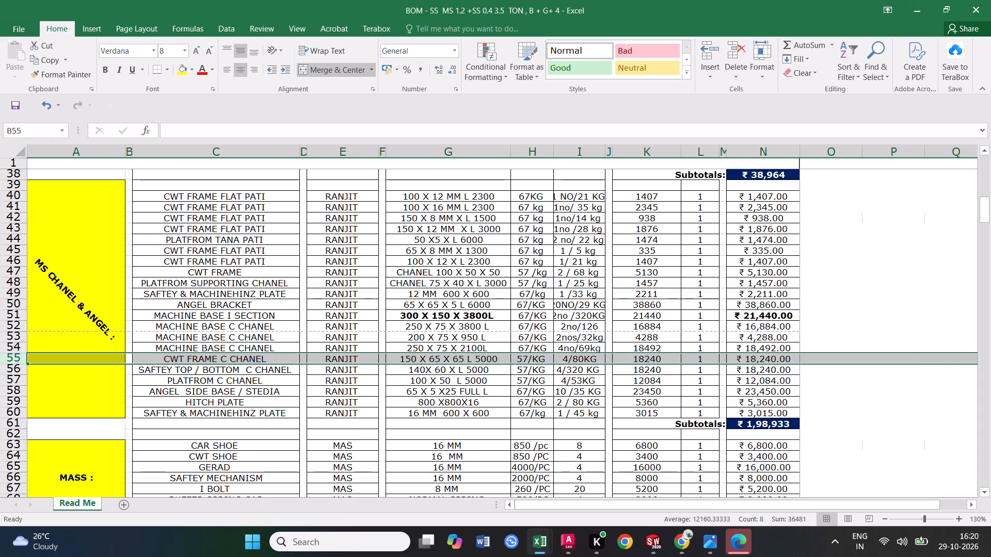
Multiply 67 by 4 in Calculator to get the total weight of four CWT Frame C Chanels.
{"action": "left_click", "coordinate": [579, 360]}
{"action": "double_click", "coordinate": [584, 360]}
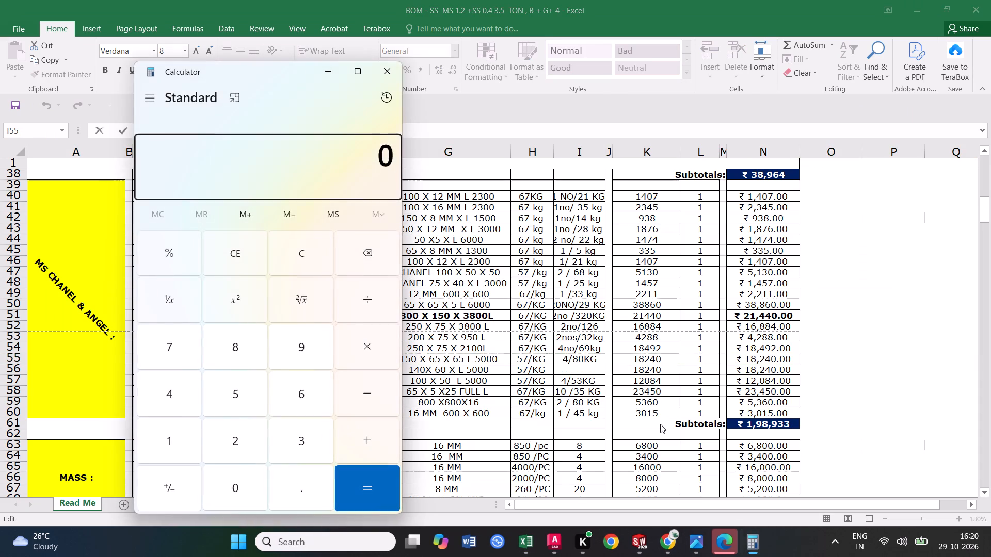
{"action": "type", "text": "67*4"}
{"action": "key", "text": "Return"}
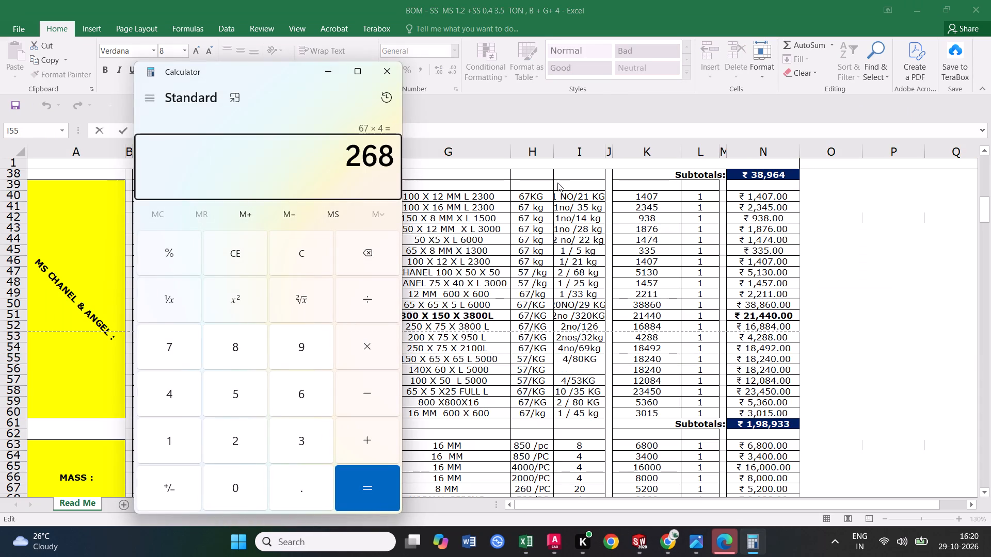
{"action": "left_click", "coordinate": [395, 78]}
{"action": "left_click", "coordinate": [586, 396]}
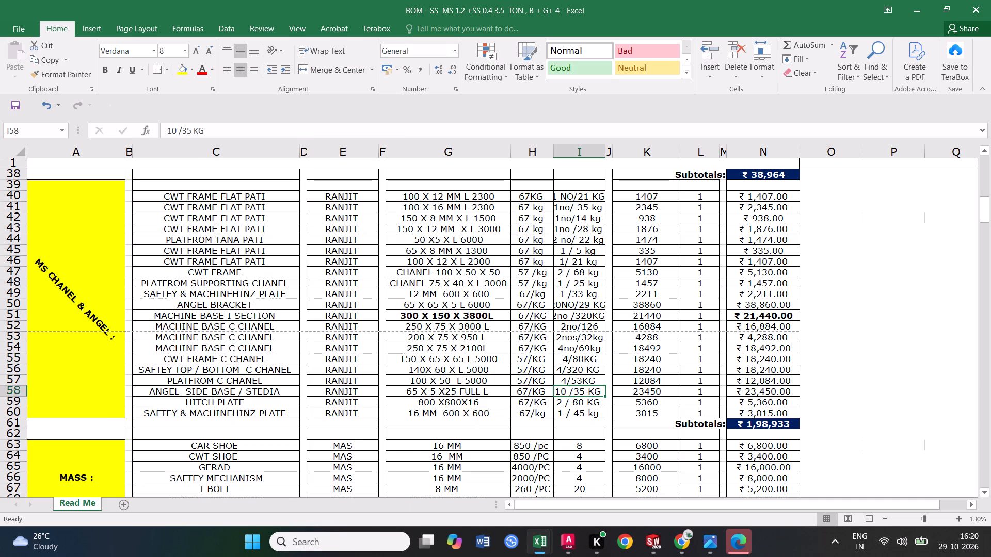
Change the weight of the CWT Frame C Chanel in I55 to 4/268KG.
{"action": "double_click", "coordinate": [583, 359]}
{"action": "key", "text": "BackSpace"}
{"action": "key", "text": "BackSpace"}
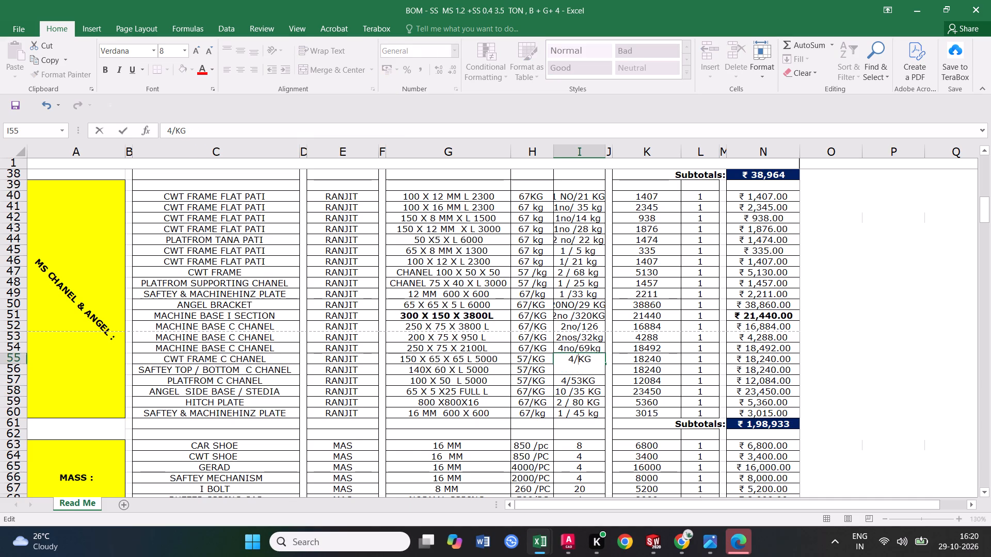
{"action": "type", "text": "268"}
{"action": "left_click", "coordinate": [599, 423]}
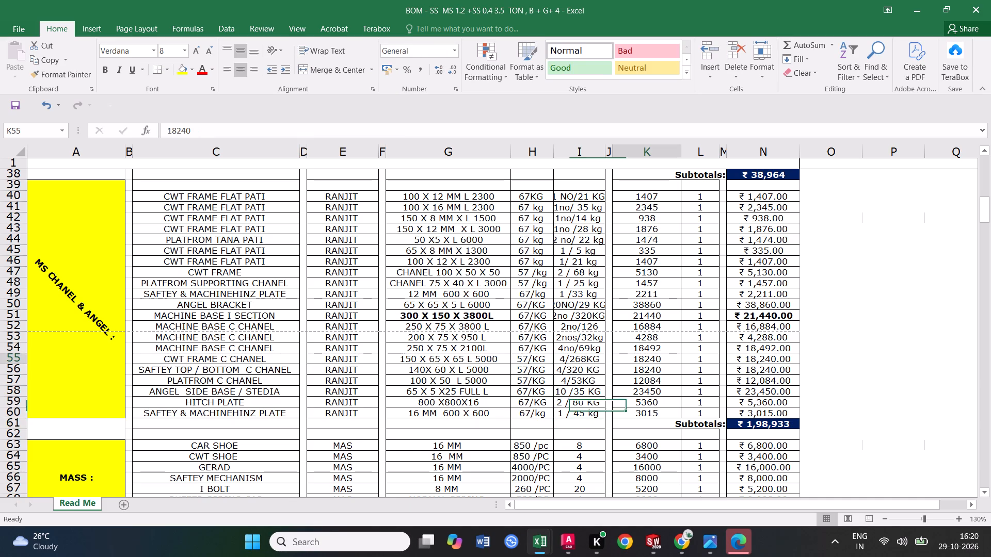
Multiply 268 by 57 in Calculator to get the CWT Frame C Chanel's amount.
{"action": "left_click", "coordinate": [640, 358]}
{"action": "type", "text": "268*57"}
{"action": "key", "text": "Return"}
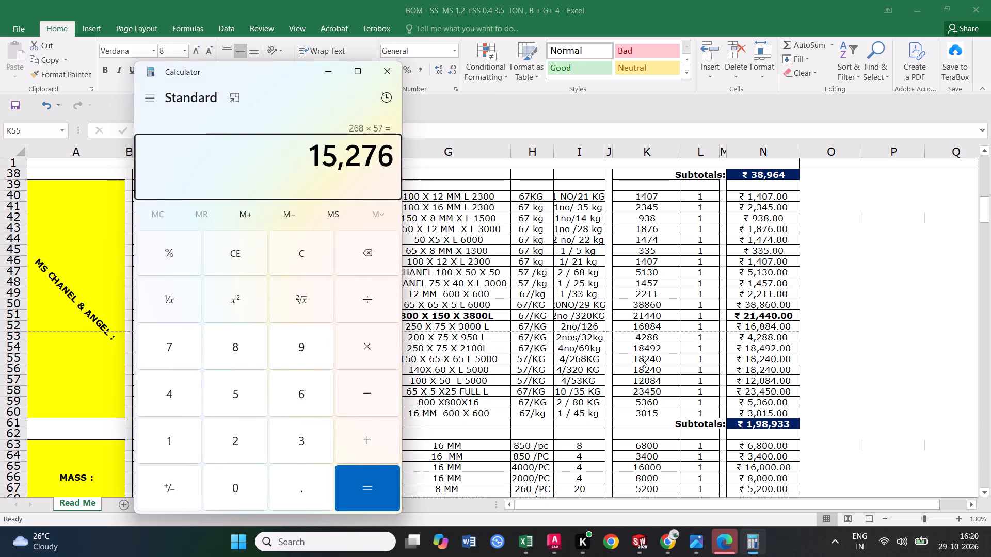
{"action": "left_click", "coordinate": [384, 63]}
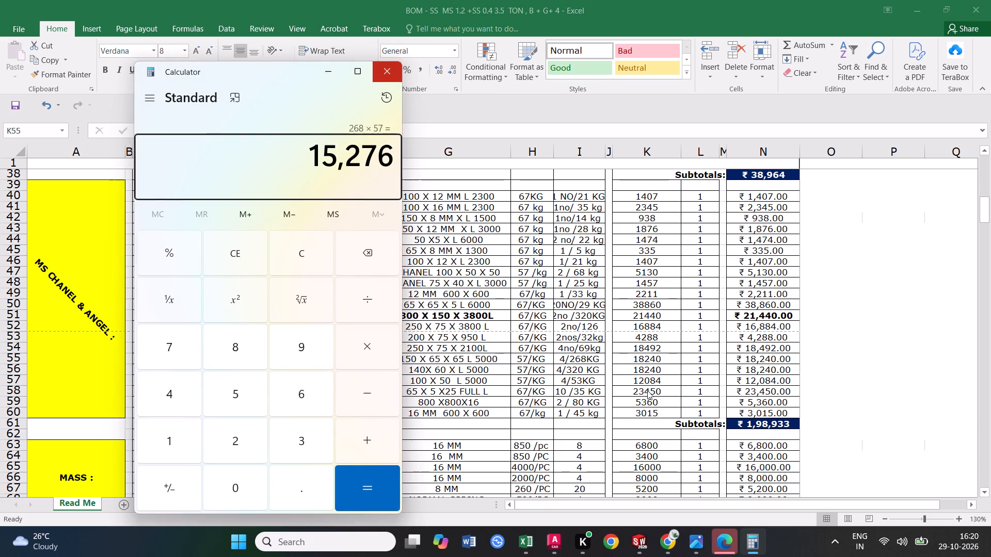
{"action": "left_click", "coordinate": [391, 75]}
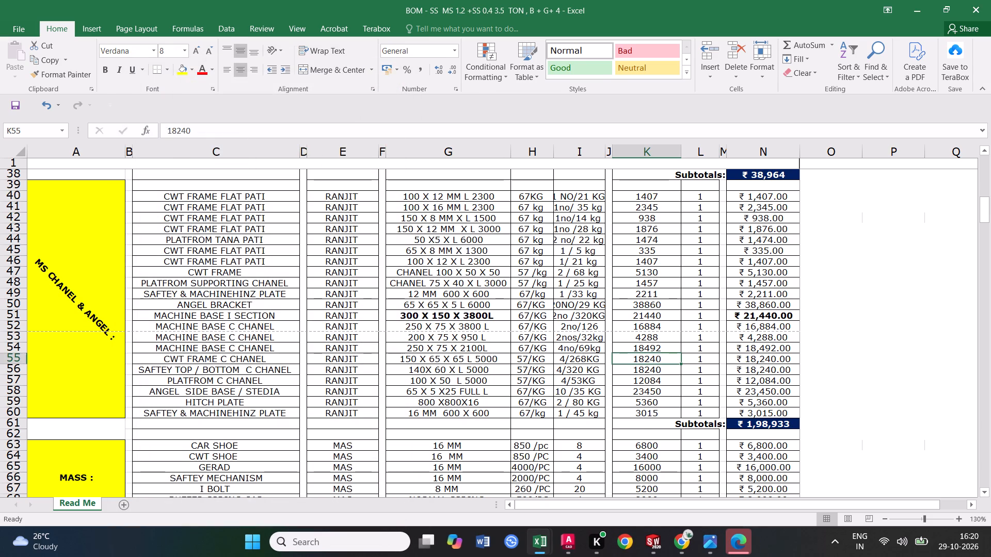
Set the CWT Frame C Chanel's amount in K55 to 15276 and save the workbook.
{"action": "type", "text": "15276"}
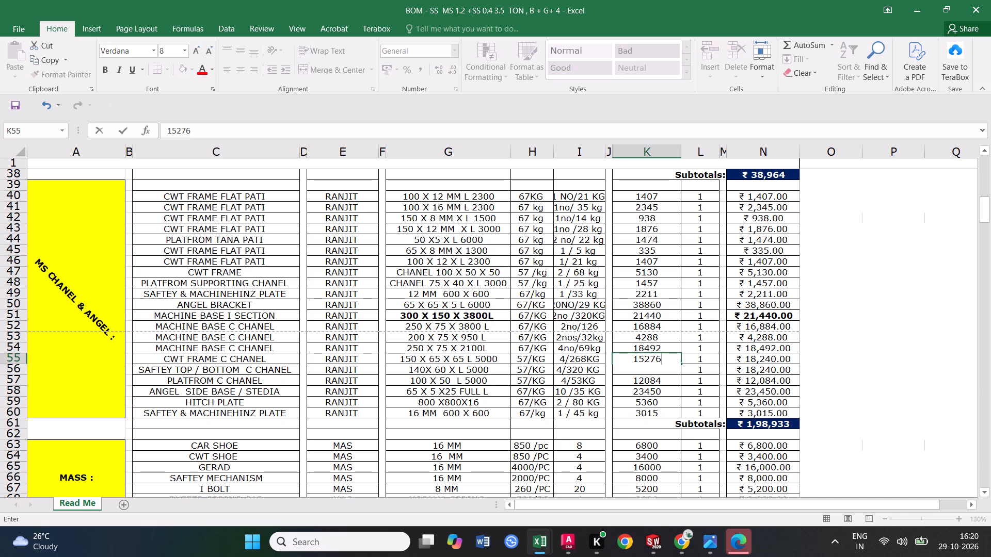
{"action": "left_click", "coordinate": [672, 391]}
{"action": "left_click", "coordinate": [19, 106]}
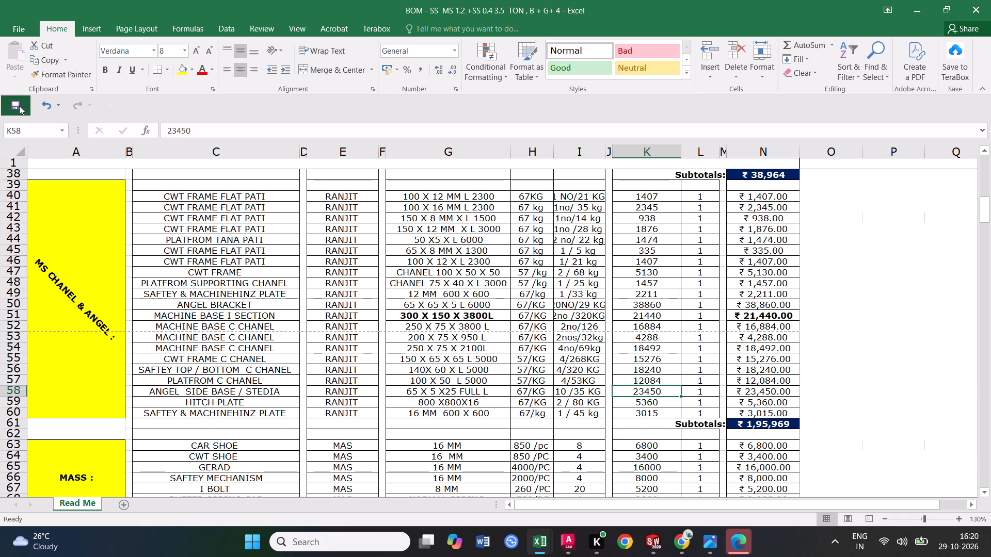
Examine the Hitch Plate and Angel Bracket rows, checking the bracket's quantity and weight entry in I50.
{"action": "scroll", "coordinate": [481, 424], "scroll_direction": "down", "scroll_amount": 1}
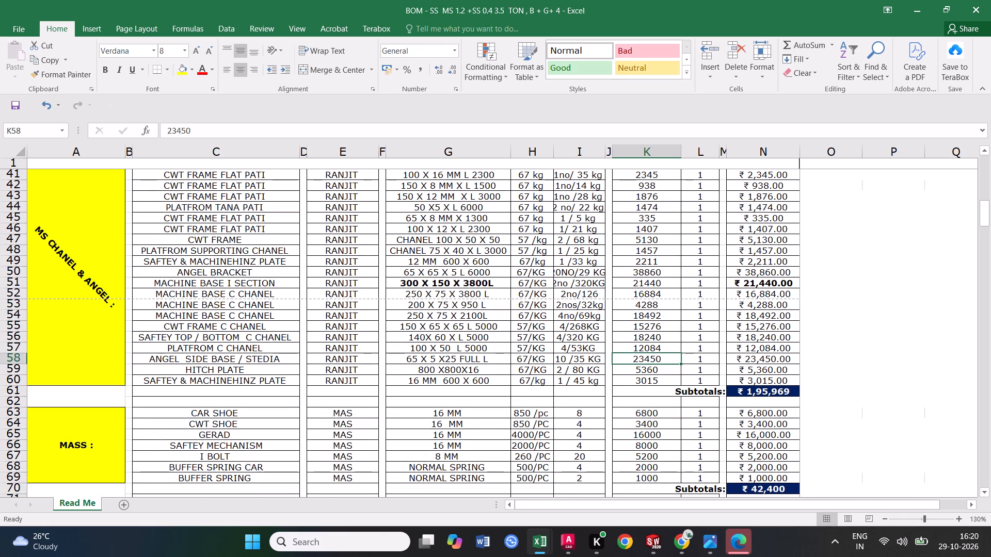
{"action": "left_click", "coordinate": [276, 372]}
{"action": "left_click", "coordinate": [474, 371]}
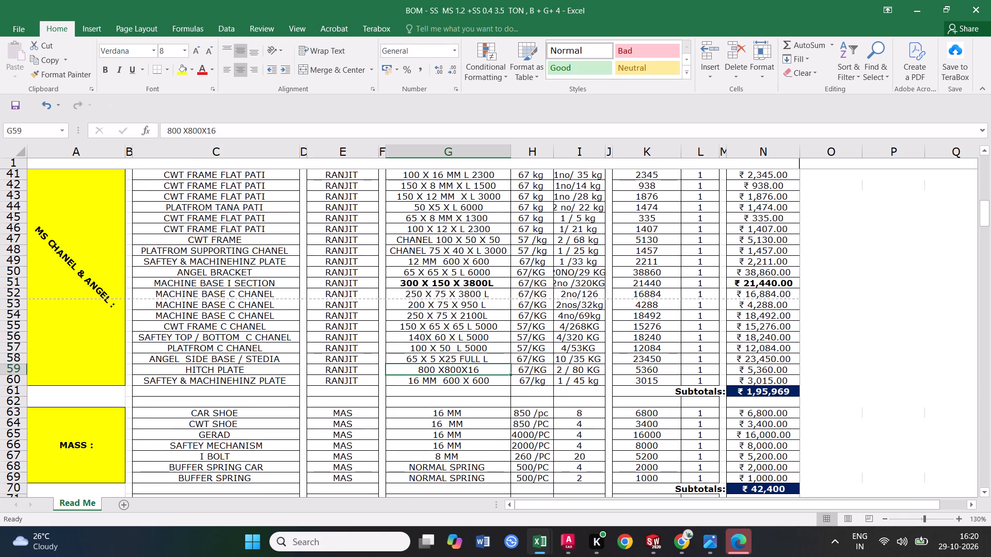
{"action": "scroll", "coordinate": [633, 400], "scroll_direction": "up", "scroll_amount": 1}
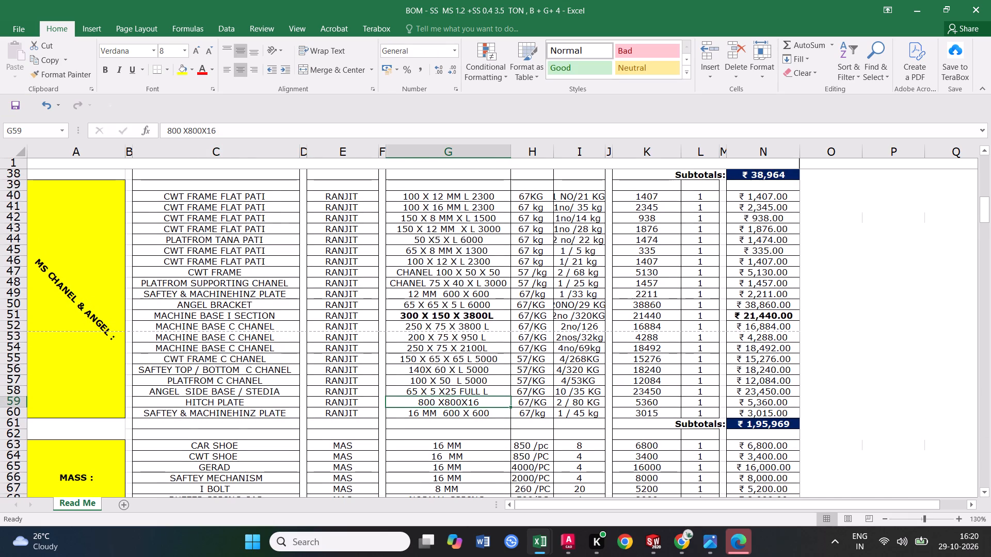
{"action": "left_click", "coordinate": [756, 303]}
{"action": "left_click", "coordinate": [209, 304]}
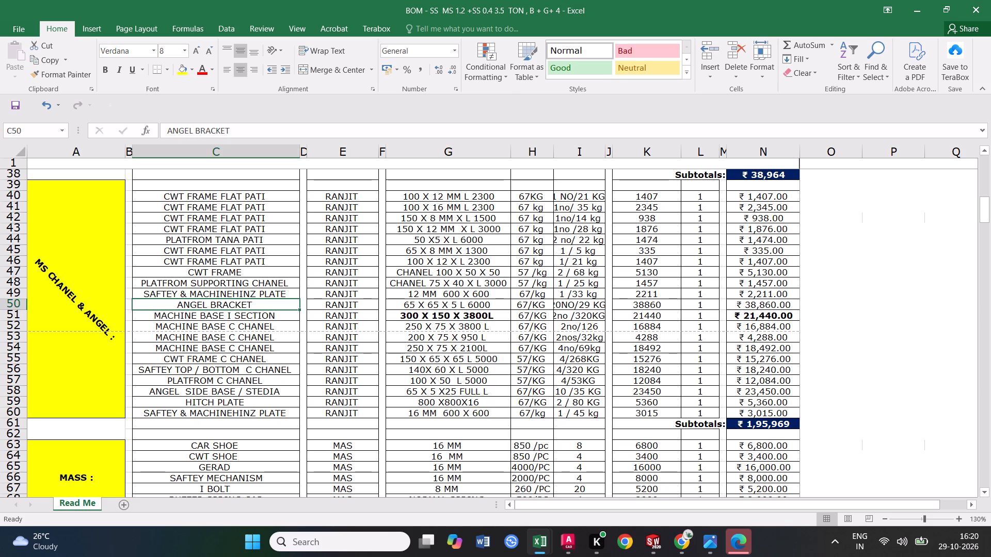
{"action": "left_click", "coordinate": [18, 306]}
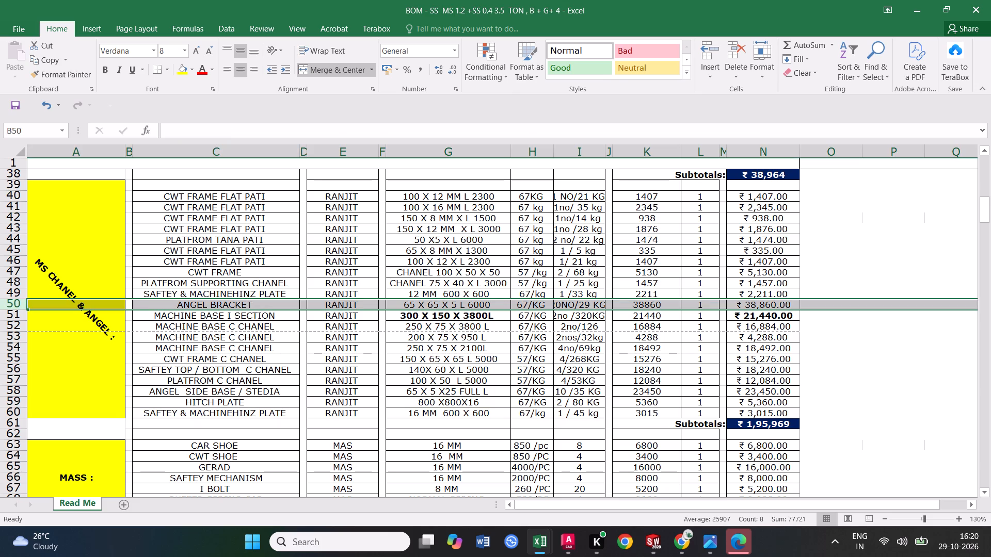
{"action": "left_click", "coordinate": [577, 297]}
{"action": "left_click", "coordinate": [571, 305]}
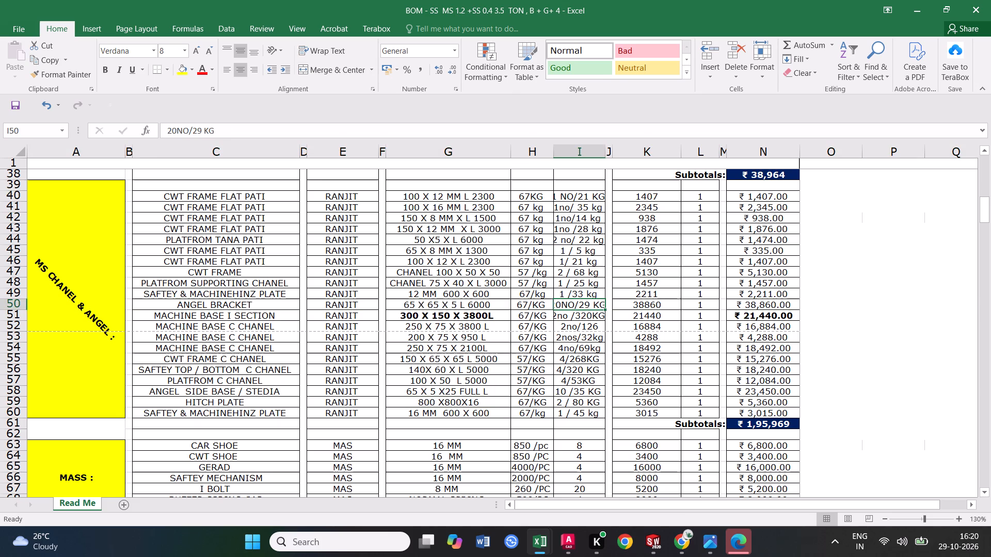
{"action": "left_click", "coordinate": [578, 305]}
{"action": "left_click", "coordinate": [224, 134]}
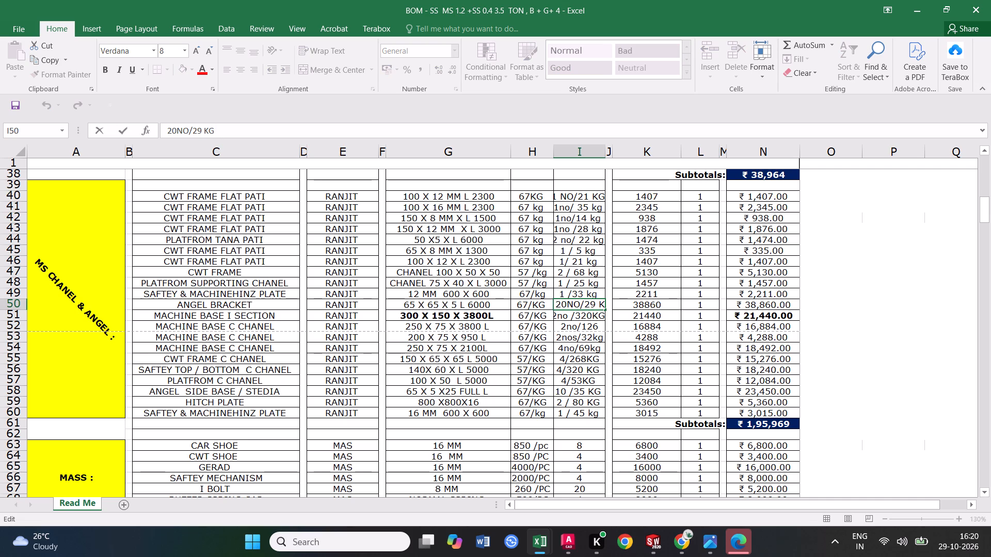
{"action": "left_click", "coordinate": [15, 306]}
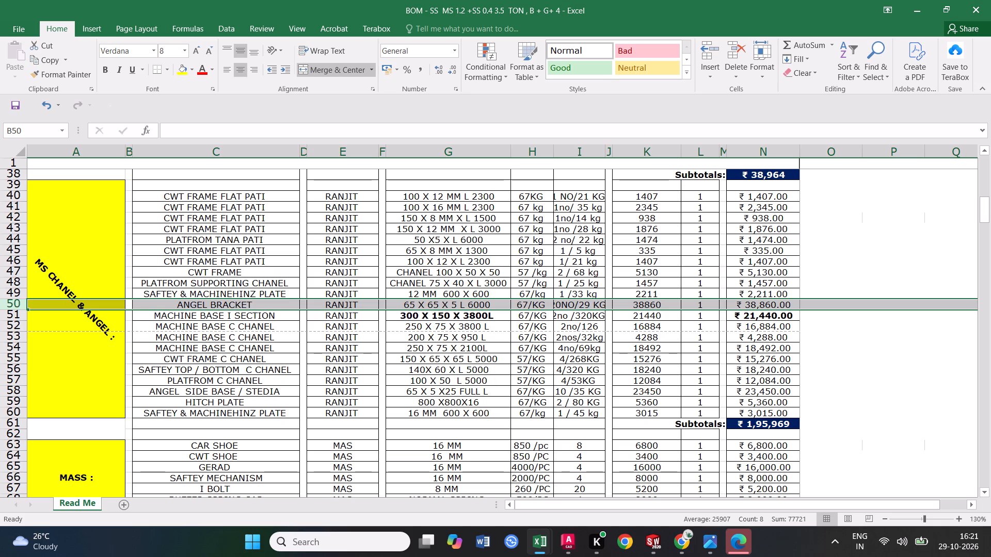
{"action": "left_click", "coordinate": [584, 305]}
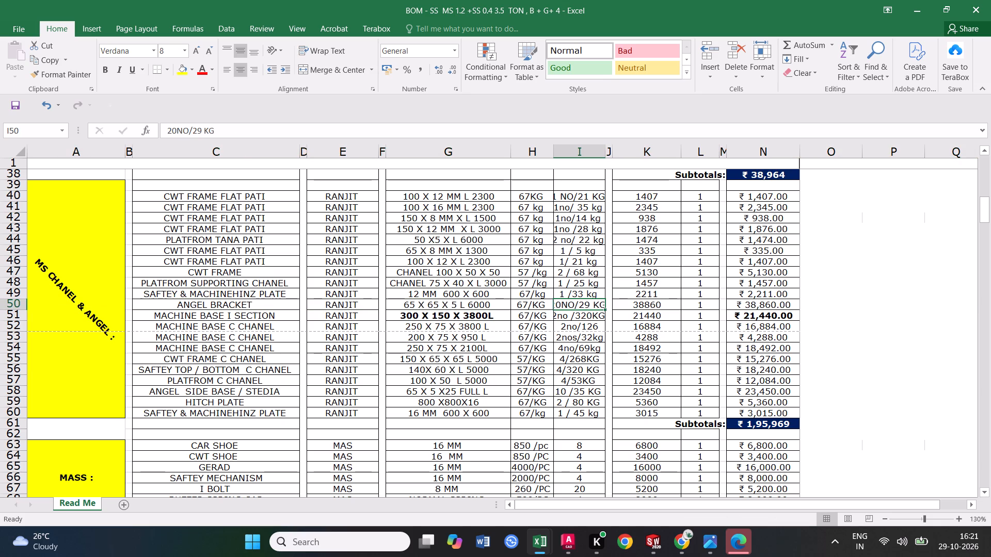
{"action": "left_click", "coordinate": [228, 128]}
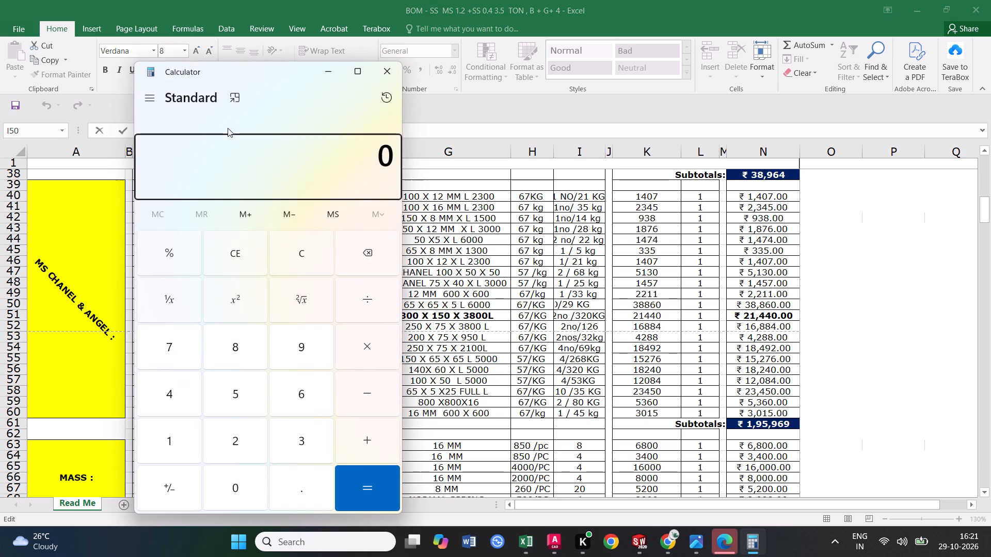
Divide 155 by 6 in Calculator to check the Angel Bracket quantity.
{"action": "type", "text": "155"}
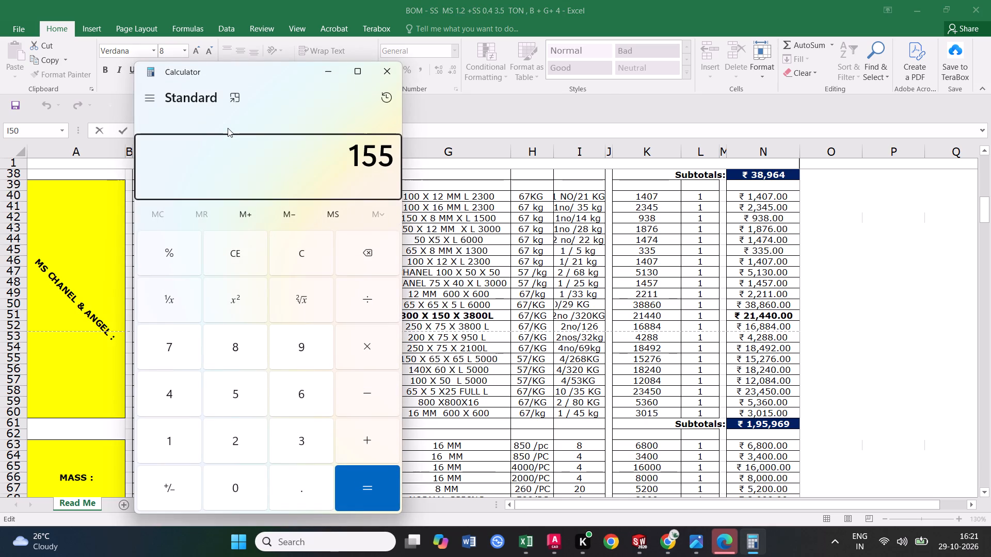
{"action": "type", "text": "/6"}
{"action": "key", "text": "Return"}
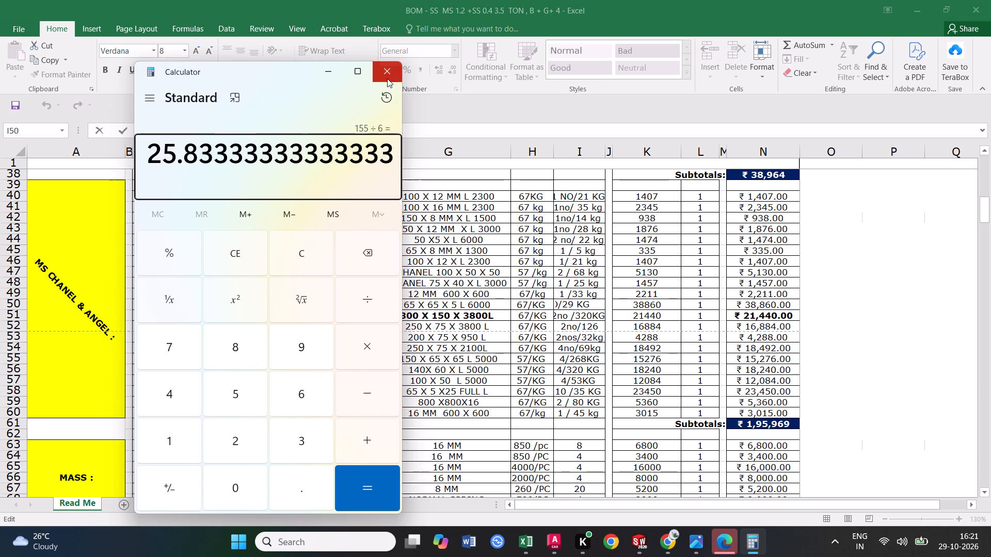
{"action": "left_click", "coordinate": [387, 78]}
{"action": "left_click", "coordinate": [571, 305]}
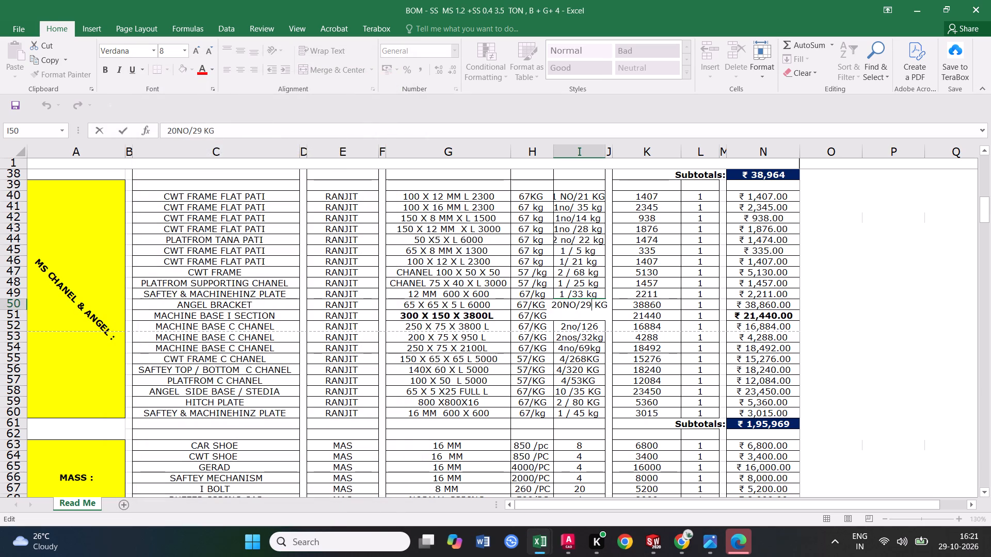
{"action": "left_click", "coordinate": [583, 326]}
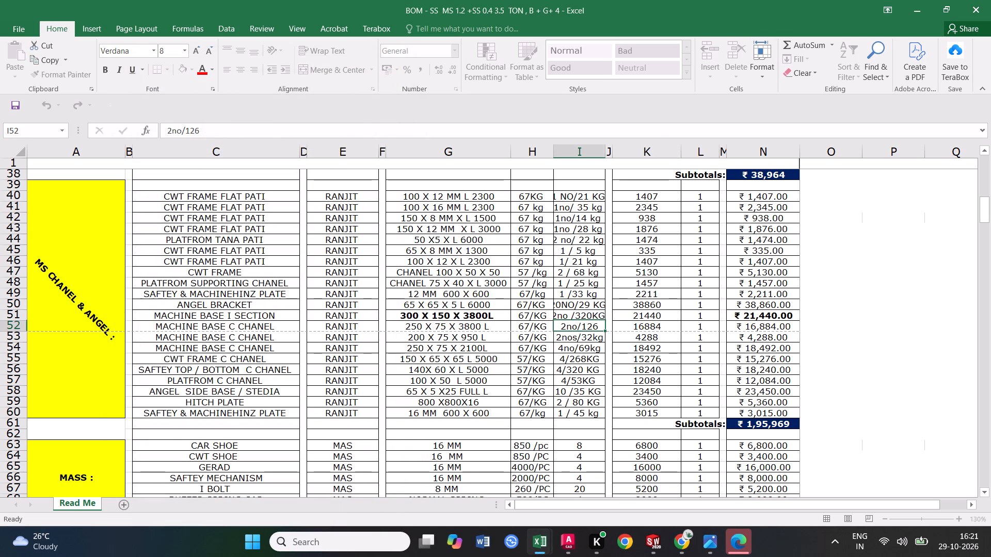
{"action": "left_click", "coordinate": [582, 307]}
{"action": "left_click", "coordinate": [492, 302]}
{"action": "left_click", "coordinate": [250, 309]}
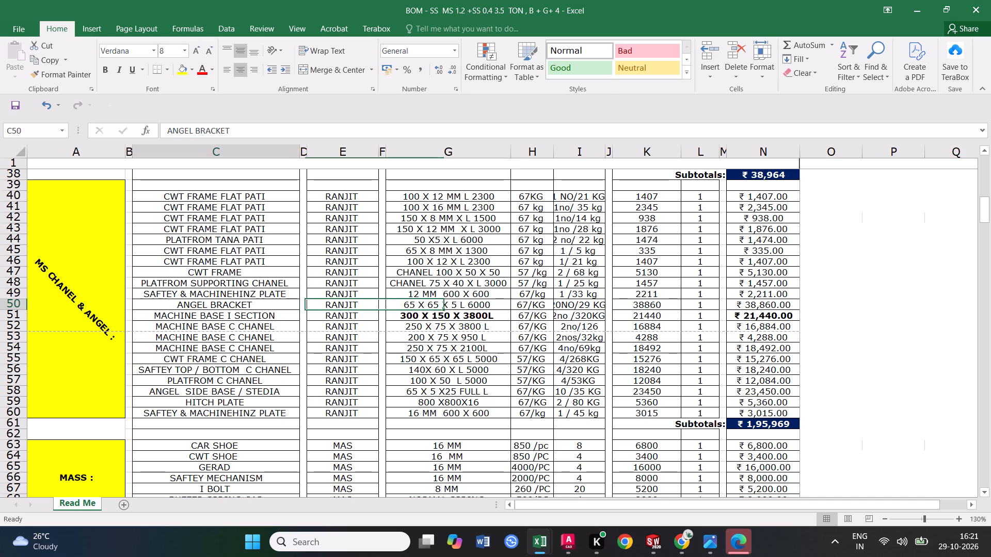
Change the Angel Bracket's quantity in I50 to 26 NO, keeping the weight part of the entry.
{"action": "left_click", "coordinate": [22, 305]}
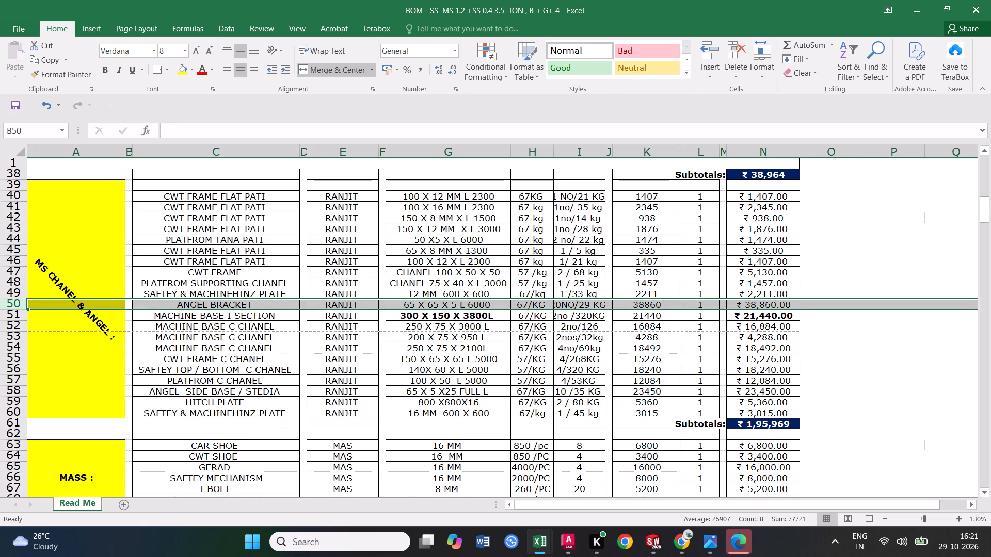
{"action": "double_click", "coordinate": [493, 305]}
{"action": "left_click", "coordinate": [498, 334]}
{"action": "left_click", "coordinate": [478, 305]}
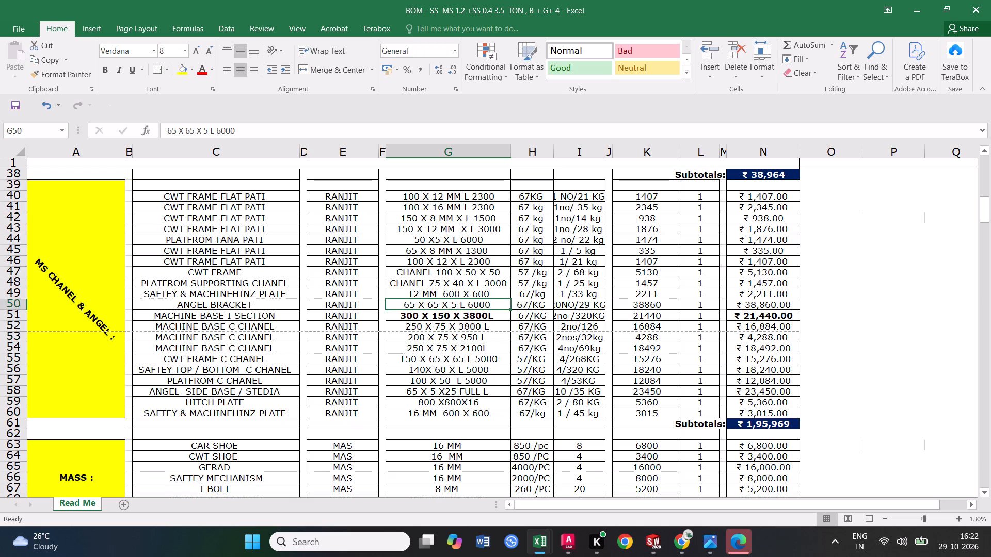
{"action": "left_click", "coordinate": [569, 305]}
{"action": "left_click", "coordinate": [567, 304]}
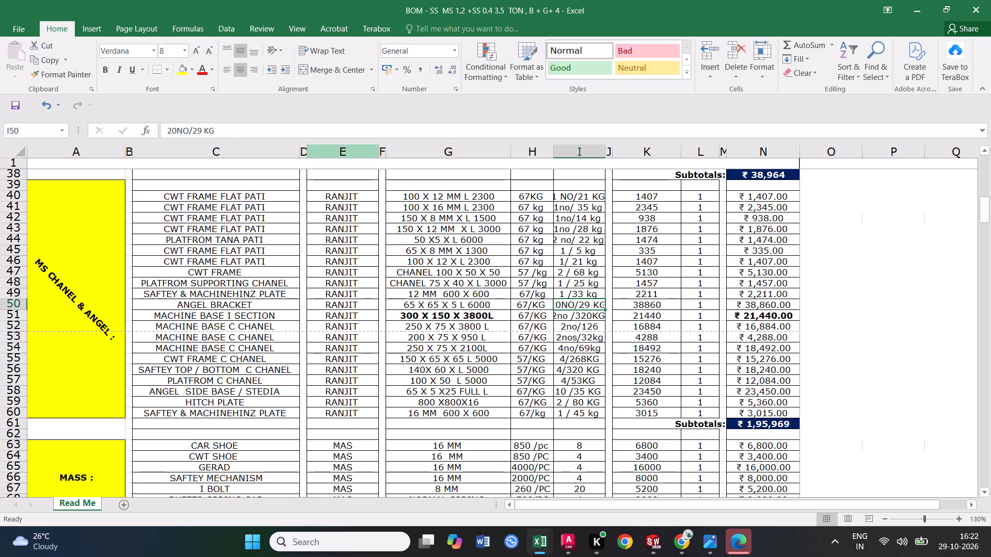
{"action": "left_click", "coordinate": [179, 132]}
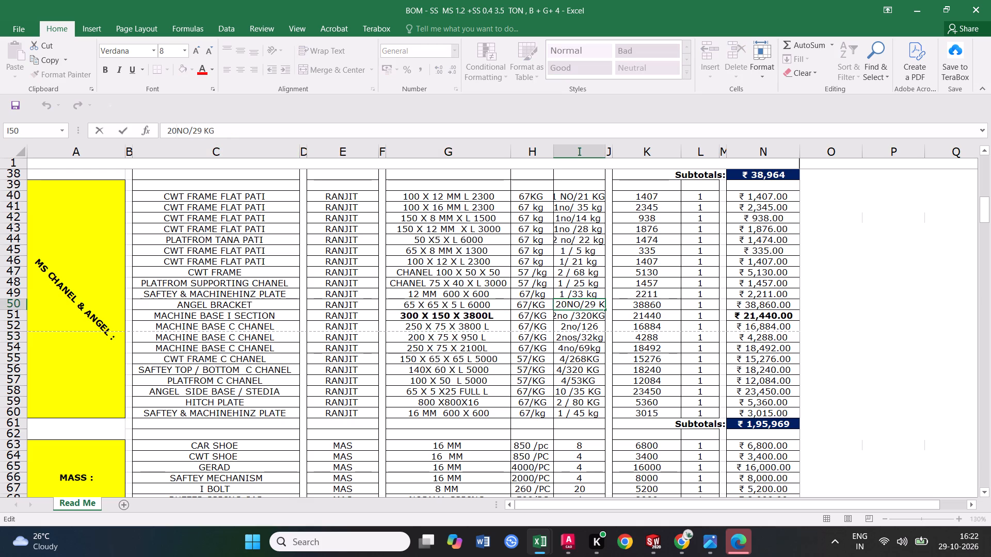
{"action": "key", "text": "BackSpace"}
{"action": "type", "text": "6"}
{"action": "key", "text": "space"}
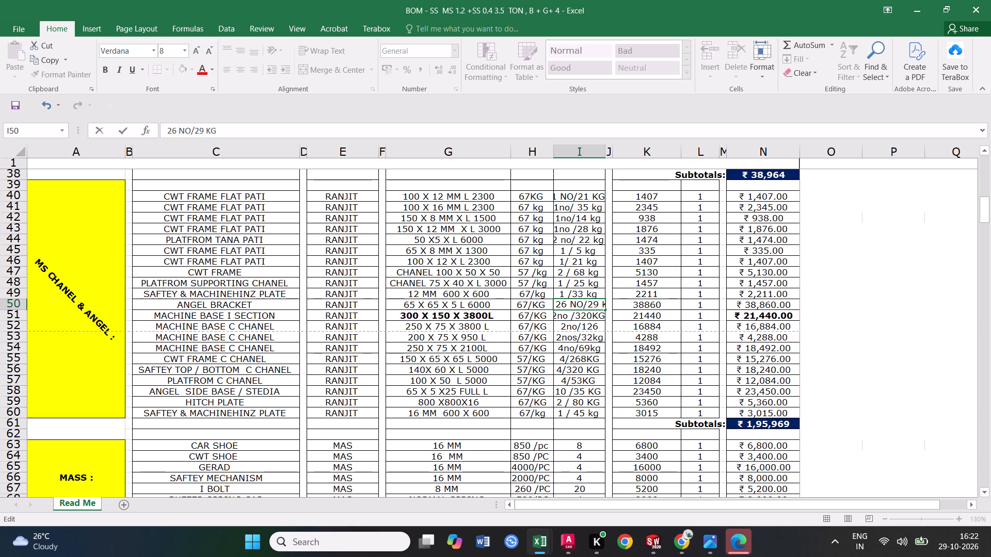
{"action": "left_click", "coordinate": [594, 384]}
{"action": "left_click", "coordinate": [589, 305]}
In Chrome's steel weight calculator, calculate the weight of an equal angle with 65 mm side, 5 mm thickness and 155 m length.
{"action": "left_click", "coordinate": [656, 303]}
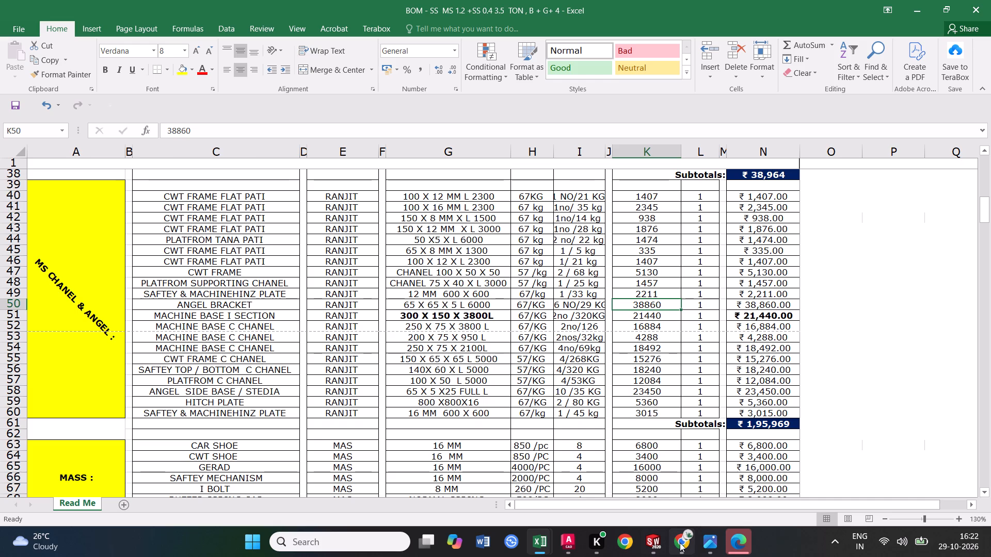
{"action": "left_click", "coordinate": [685, 489]}
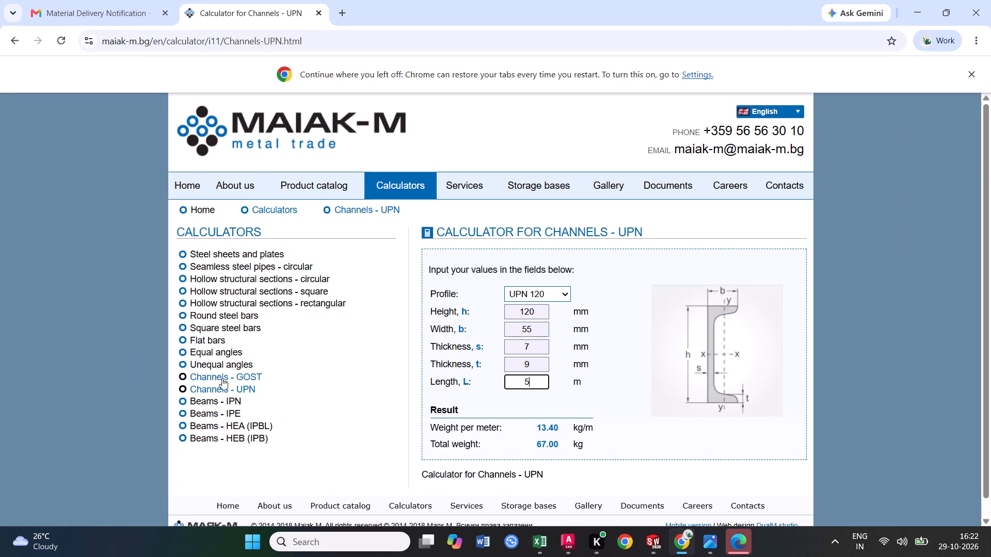
{"action": "left_click", "coordinate": [219, 356]}
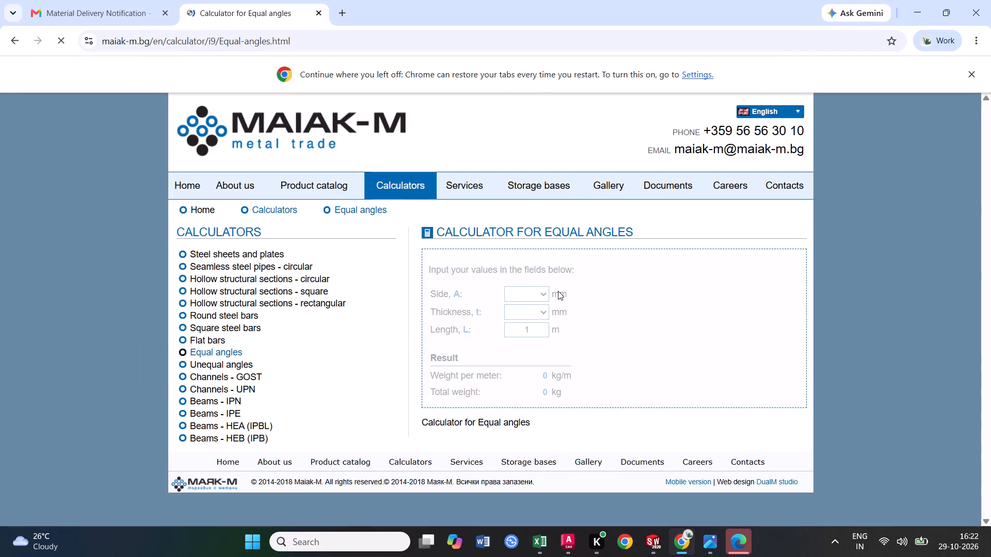
{"action": "left_click", "coordinate": [539, 296]}
{"action": "left_click", "coordinate": [523, 255]}
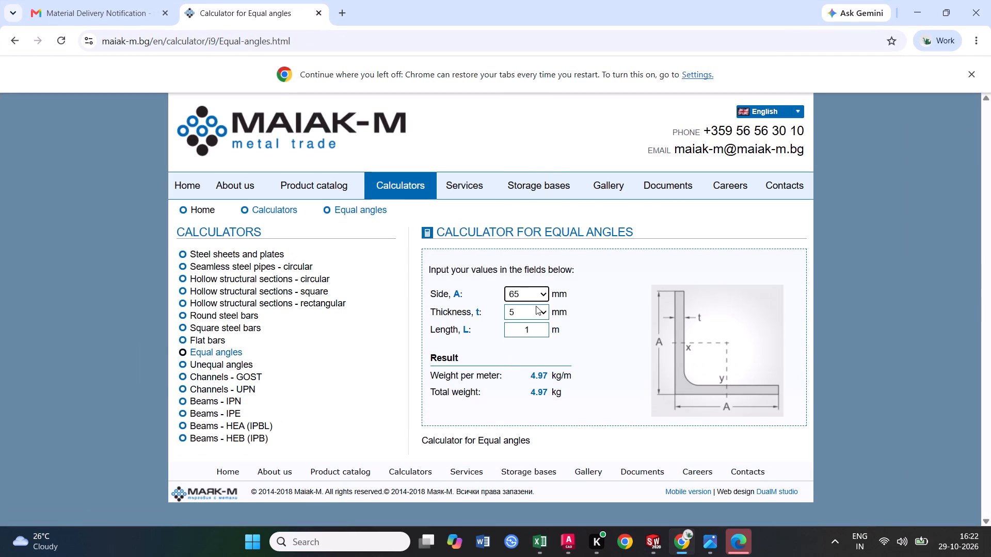
{"action": "left_click", "coordinate": [546, 312]}
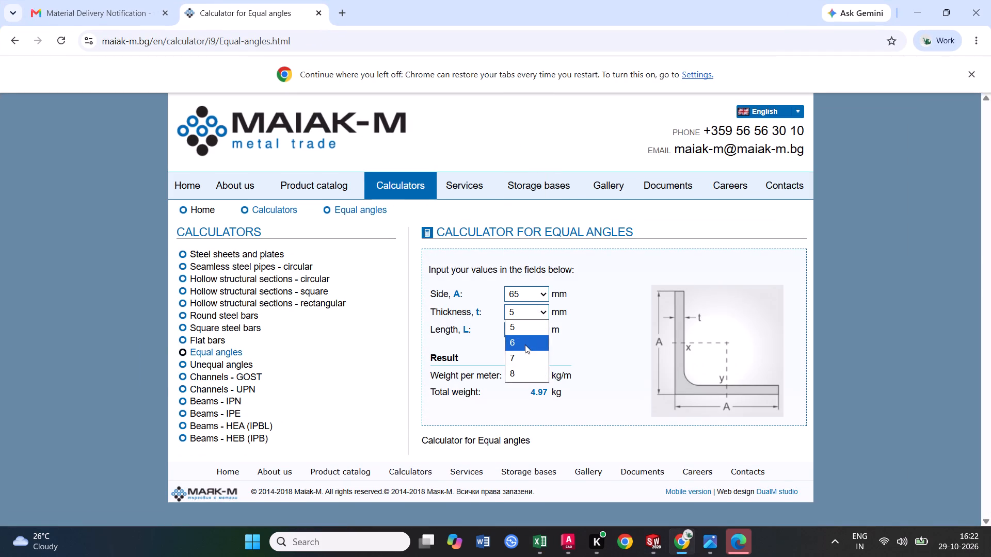
{"action": "left_click", "coordinate": [525, 345]}
{"action": "left_click", "coordinate": [544, 313]}
{"action": "left_click", "coordinate": [518, 323]}
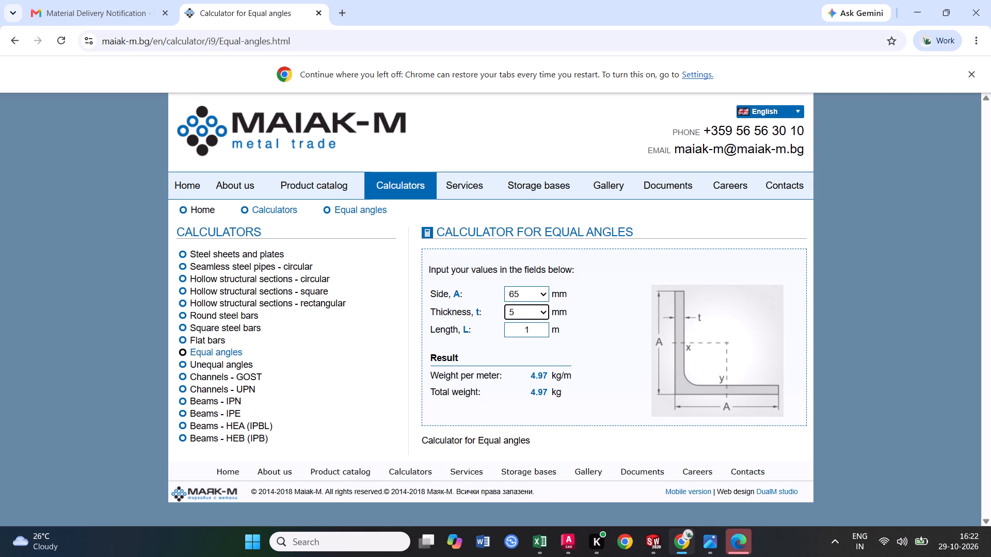
{"action": "left_click", "coordinate": [536, 328]}
{"action": "left_click_drag", "start_coordinate": [532, 330], "coordinate": [520, 331]}
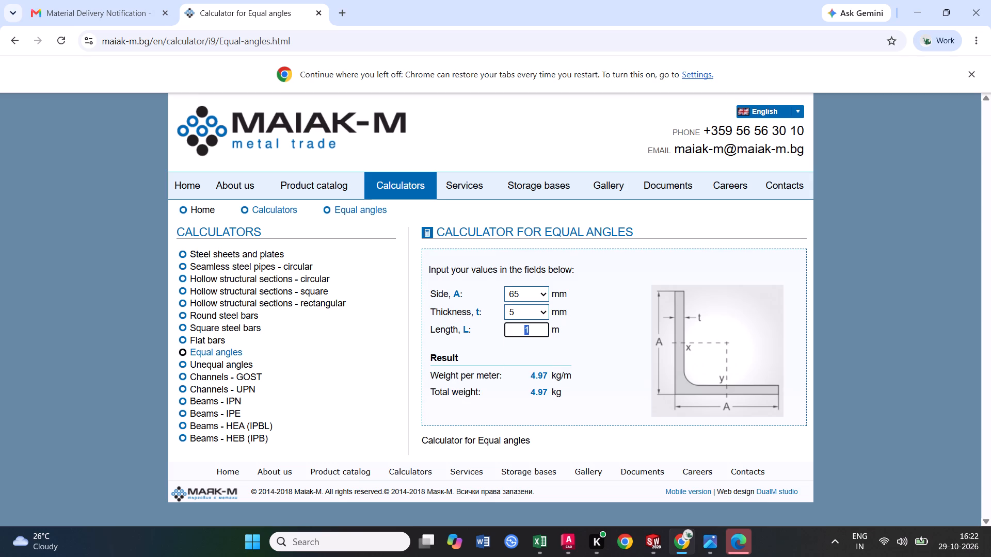
{"action": "left_click", "coordinate": [530, 333]}
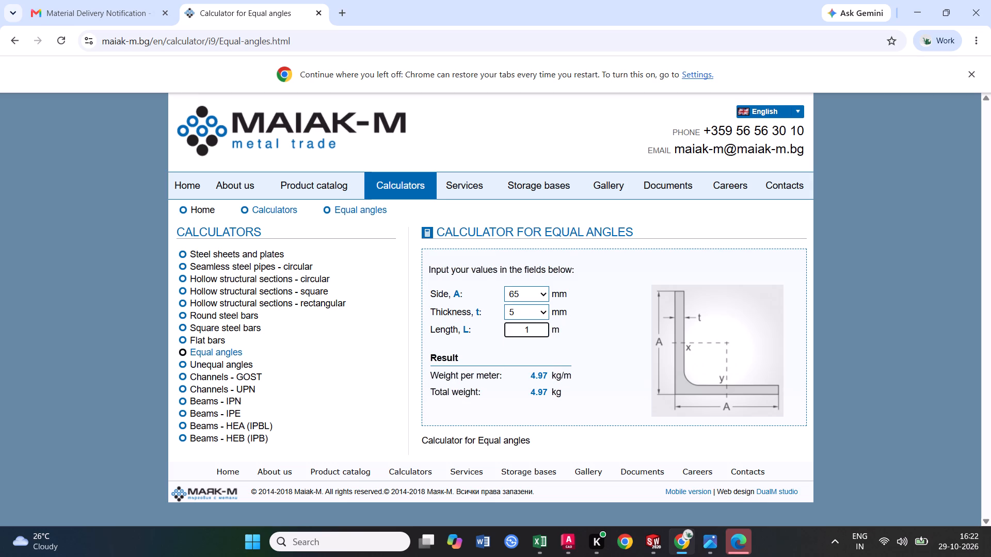
{"action": "left_click_drag", "start_coordinate": [533, 333], "coordinate": [523, 332]}
{"action": "left_click", "coordinate": [544, 330]}
{"action": "left_click_drag", "start_coordinate": [540, 330], "coordinate": [501, 330]}
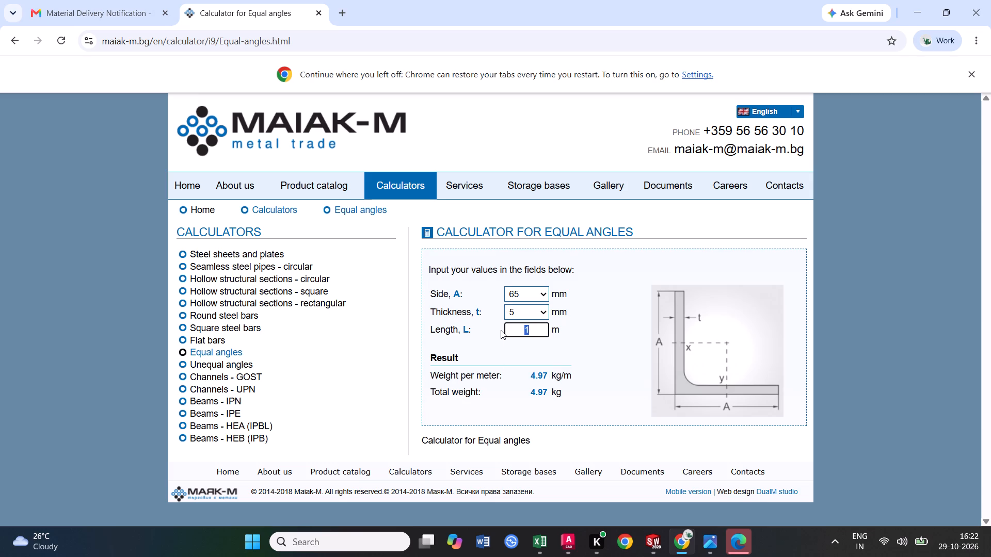
{"action": "type", "text": "155"}
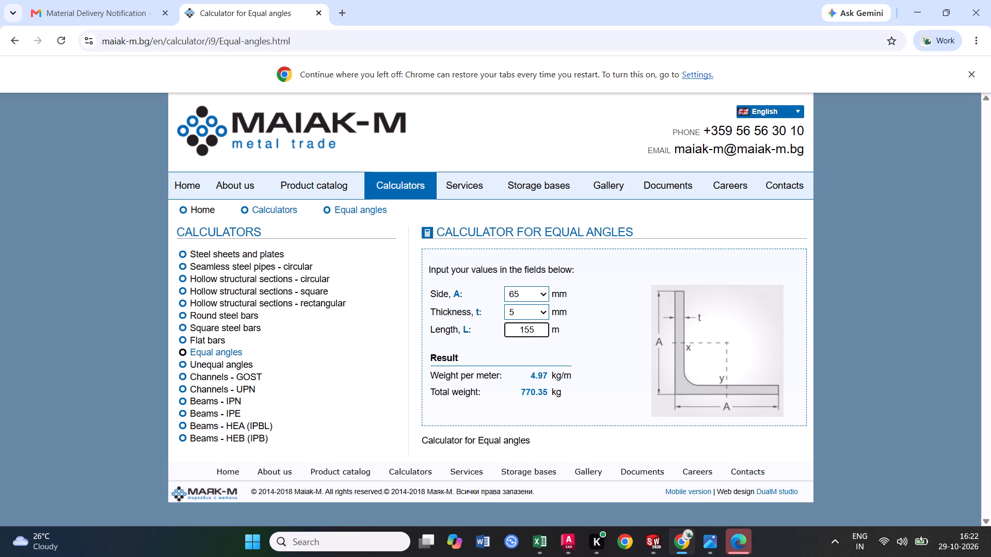
{"action": "left_click", "coordinate": [914, 13]}
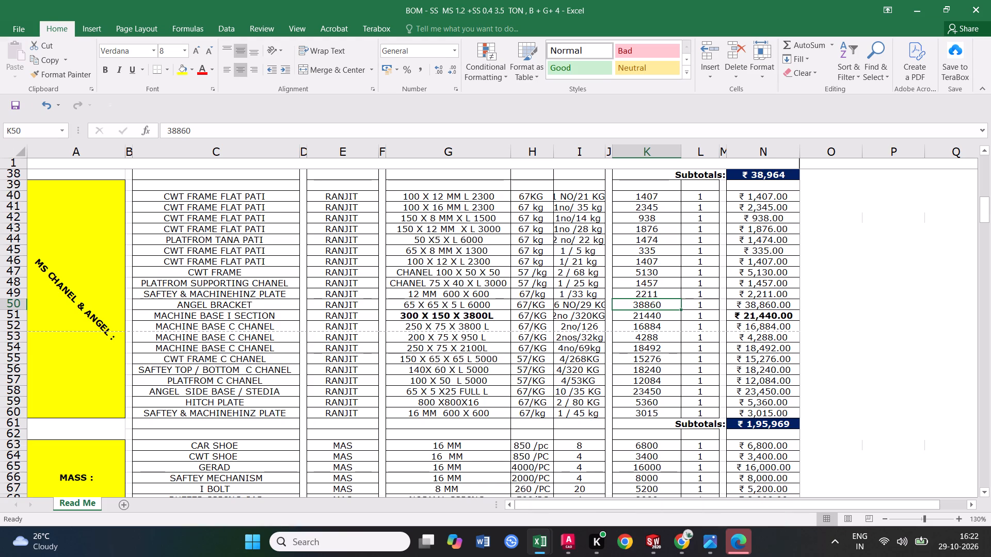
Recheck the calculated angle weight in Chrome and set the Angel Bracket's weight in I50 to 770 KG.
{"action": "left_click", "coordinate": [590, 318]}
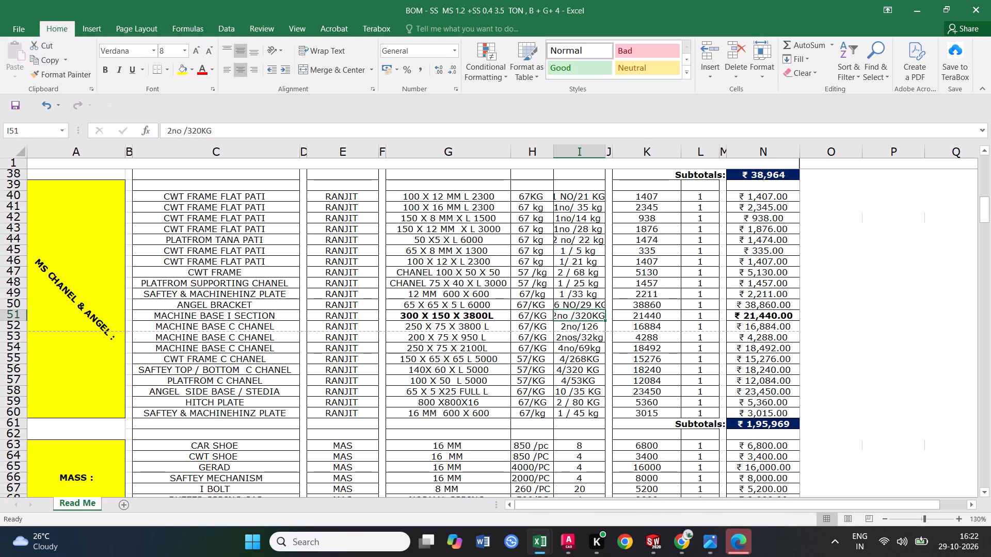
{"action": "left_click", "coordinate": [13, 304]}
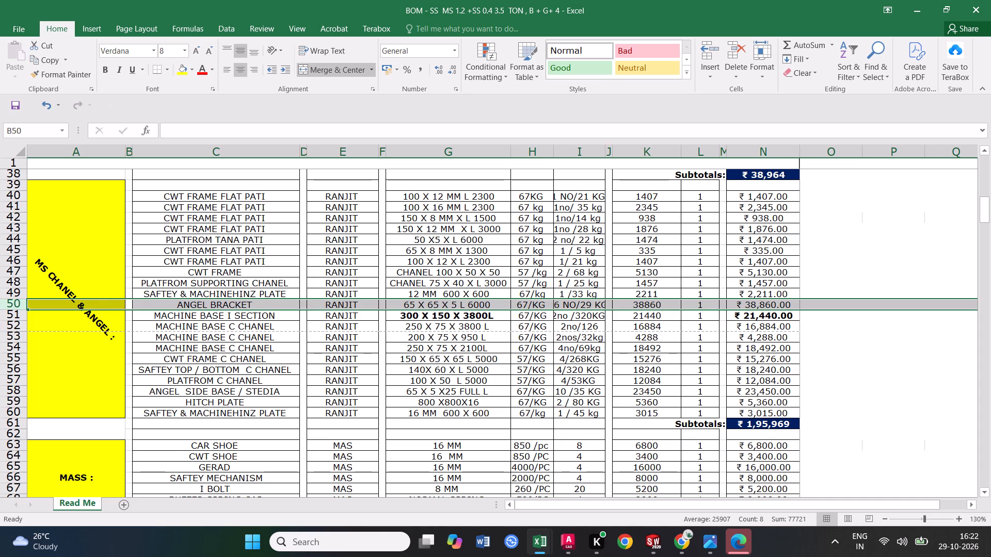
{"action": "left_click", "coordinate": [686, 542]}
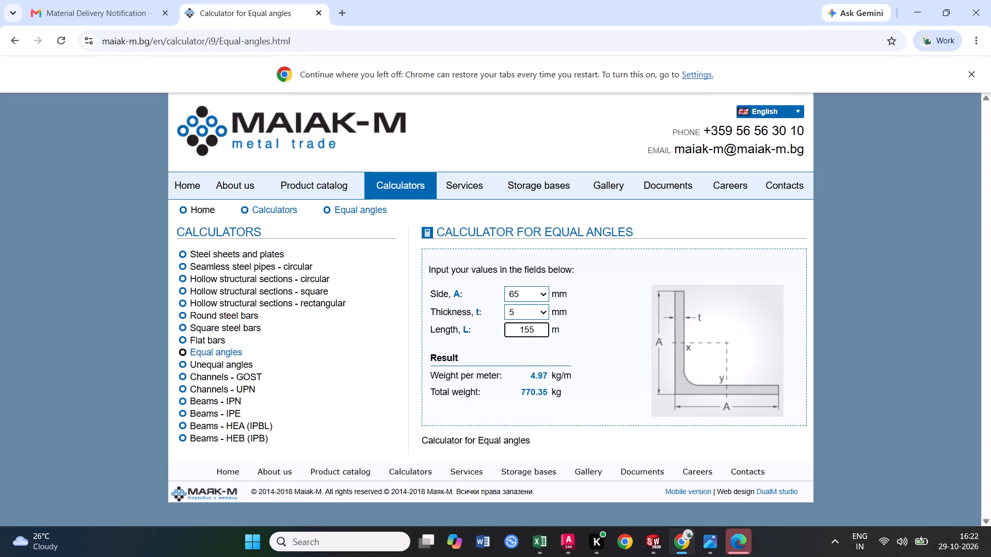
{"action": "left_click", "coordinate": [577, 368]}
{"action": "left_click", "coordinate": [915, 5]}
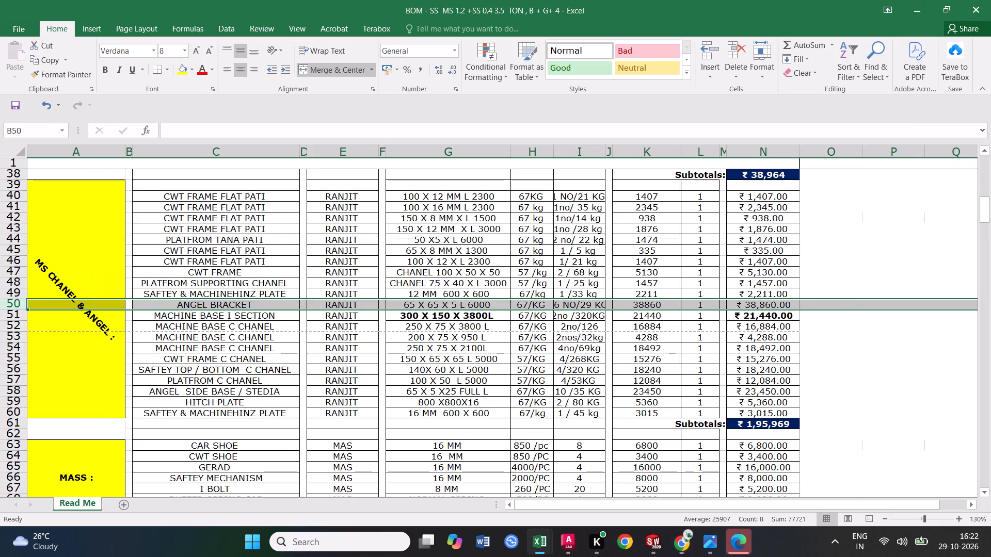
{"action": "double_click", "coordinate": [593, 304]}
{"action": "left_click_drag", "start_coordinate": [593, 304], "coordinate": [590, 304]}
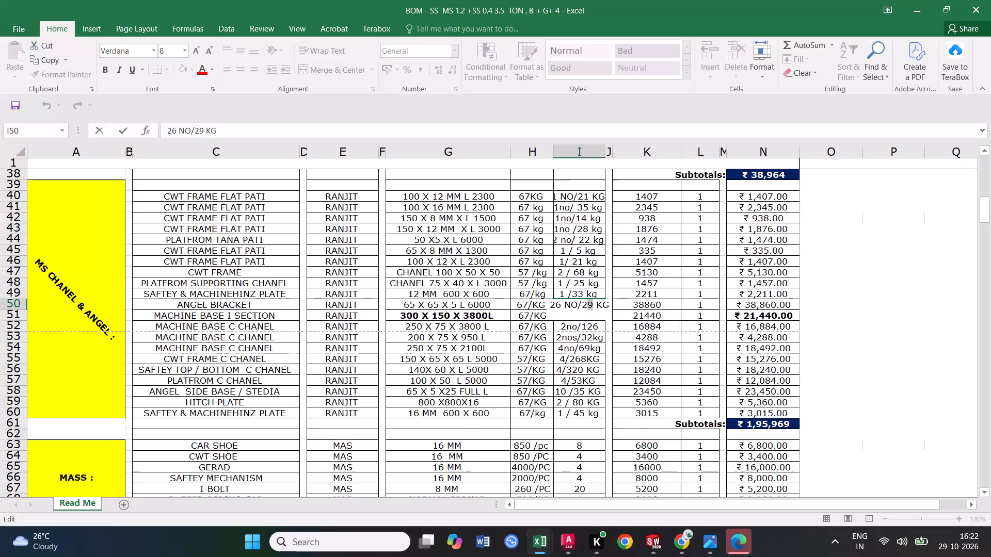
{"action": "left_click_drag", "start_coordinate": [590, 304], "coordinate": [584, 302]}
{"action": "type", "text": "770"}
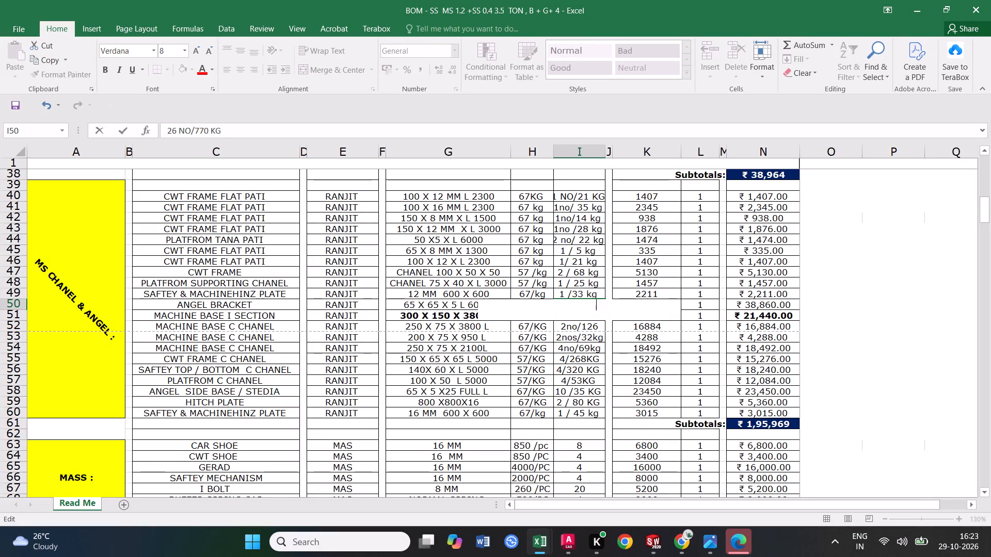
{"action": "left_click", "coordinate": [617, 358]}
{"action": "left_click", "coordinate": [593, 304]}
Multiply 770 by 67 in Calculator to get the Angel Bracket's amount.
{"action": "left_click", "coordinate": [654, 307]}
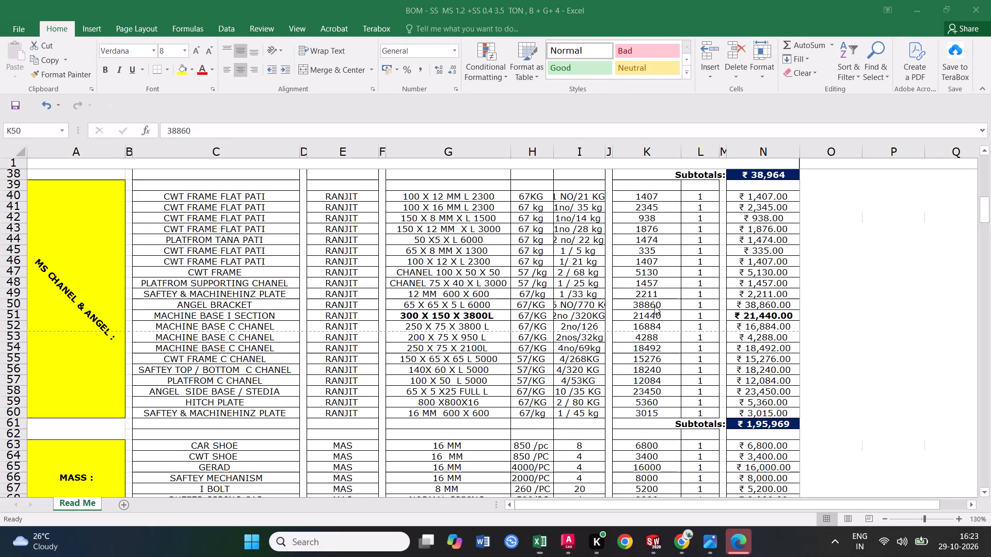
{"action": "type", "text": "770"}
{"action": "type", "text": "*67"}
{"action": "key", "text": "Return"}
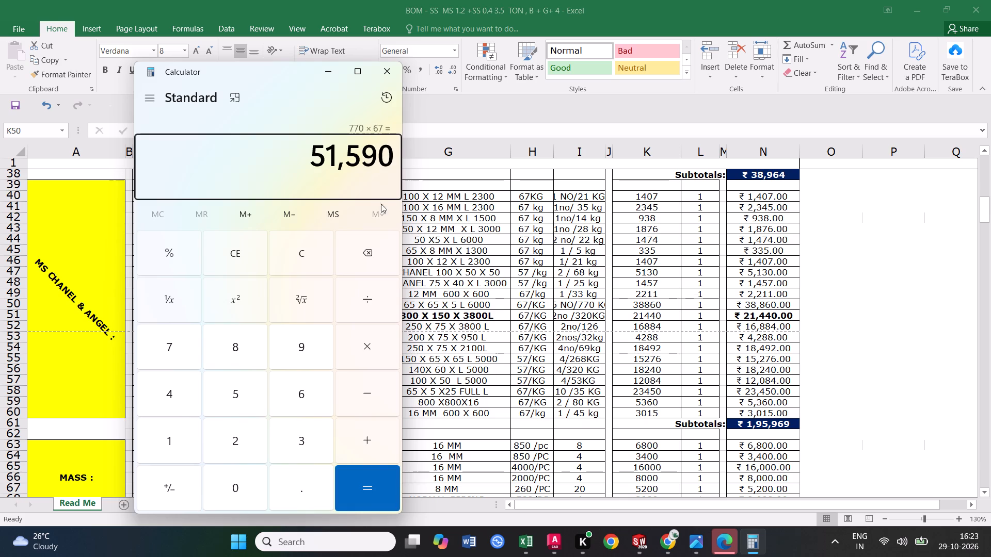
{"action": "left_click", "coordinate": [386, 74]}
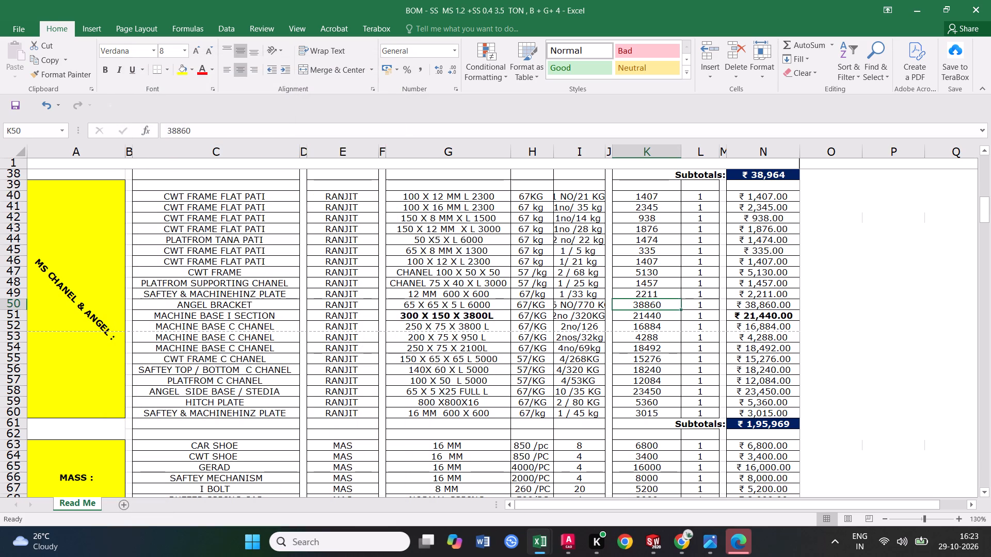
Set the amount in K51, on the Machine Base I Section row, to 51590.
{"action": "left_click", "coordinate": [695, 334]}
{"action": "left_click", "coordinate": [654, 316]}
{"action": "double_click", "coordinate": [648, 314]}
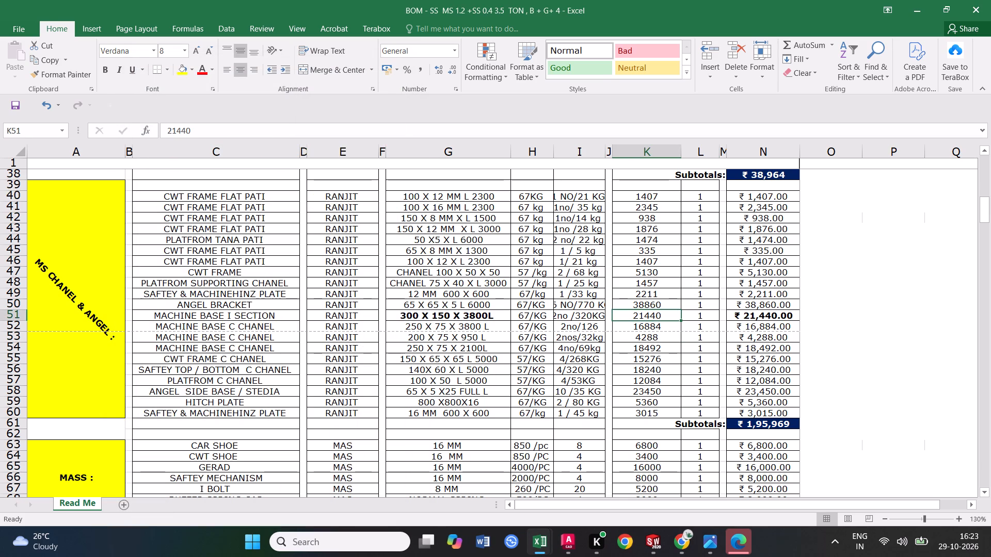
{"action": "left_click", "coordinate": [642, 314]}
{"action": "left_click_drag", "start_coordinate": [662, 313], "coordinate": [645, 315]}
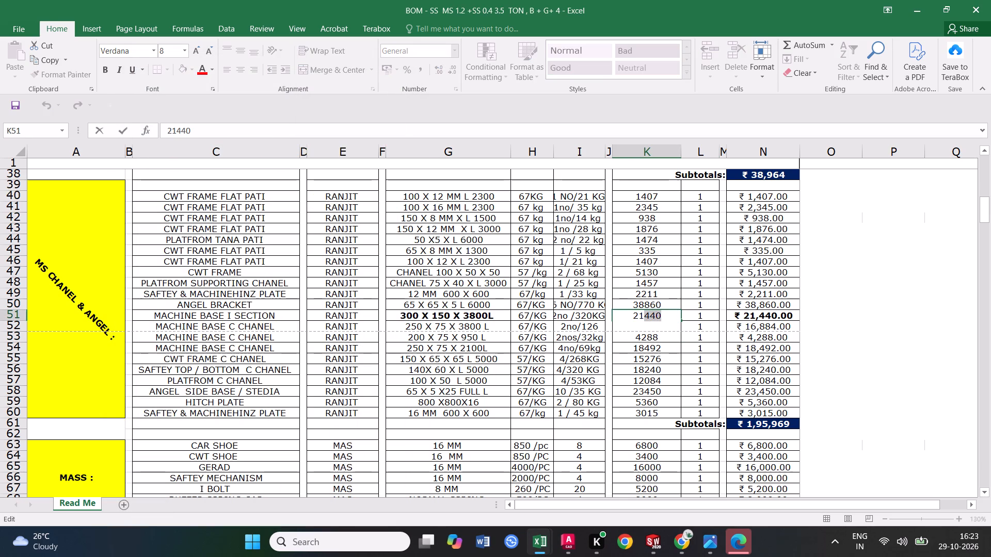
{"action": "left_click_drag", "start_coordinate": [645, 315], "coordinate": [635, 315]}
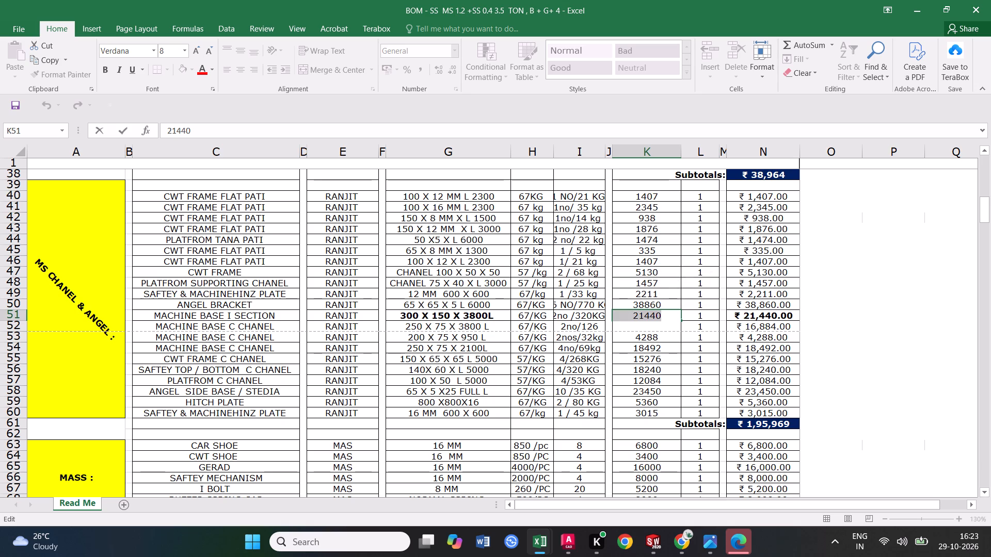
{"action": "type", "text": "51590"}
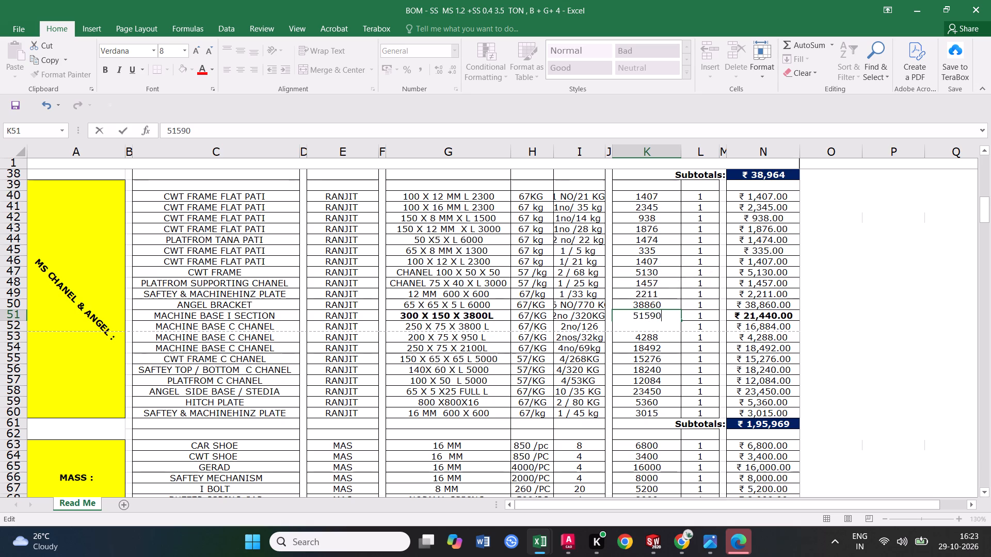
{"action": "left_click", "coordinate": [612, 384]}
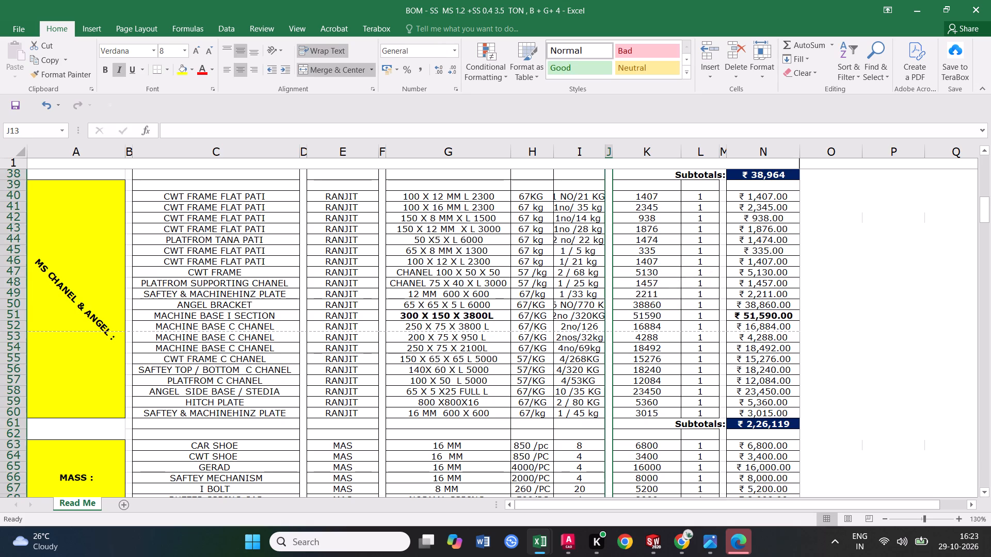
Make the amount in K51 on the Machine Base I Section row bold.
{"action": "left_click", "coordinate": [644, 316]}
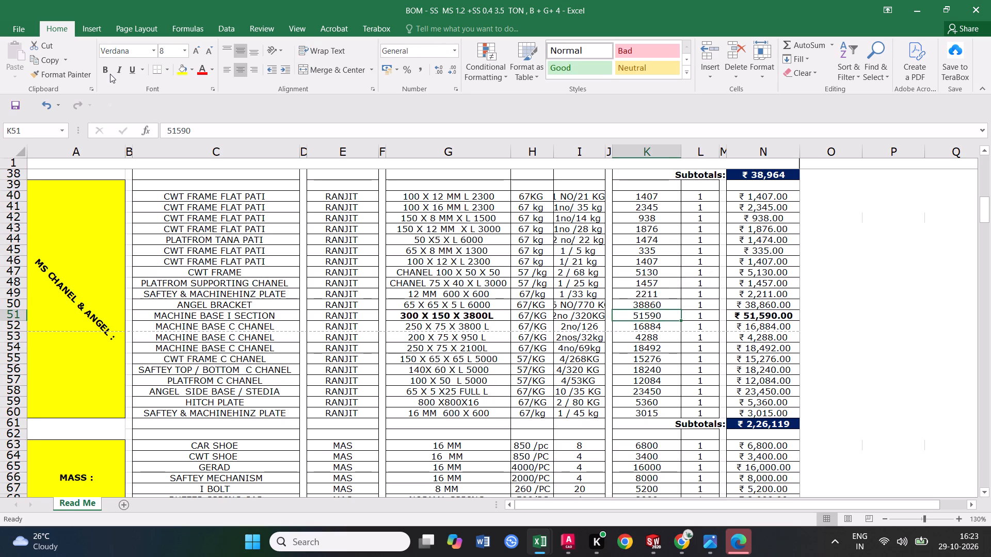
{"action": "left_click", "coordinate": [108, 72]}
{"action": "left_click", "coordinate": [635, 368]}
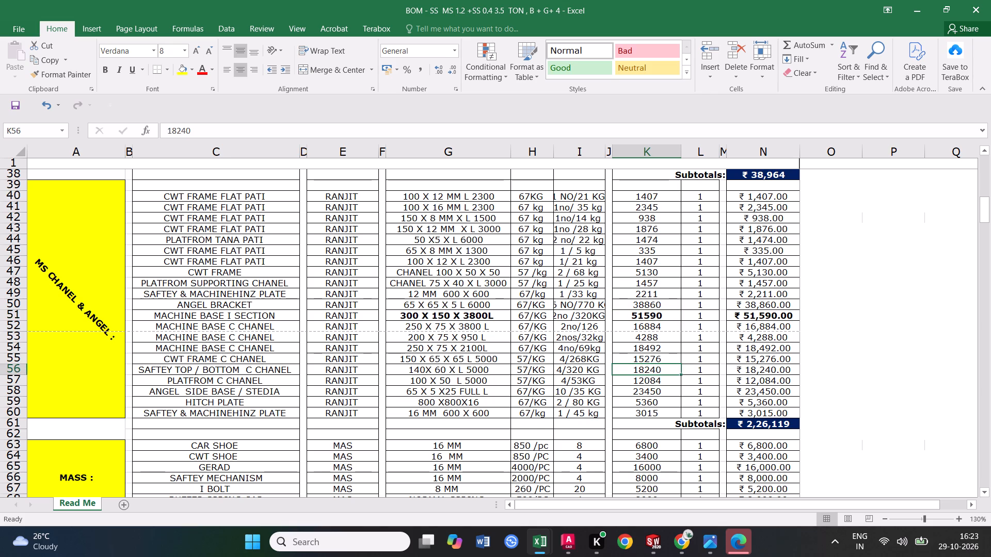
In Chrome's equal-angle calculator, compare the total weight of 155 m with the side at 60 mm and back at 65 mm.
{"action": "left_click", "coordinate": [585, 318]}
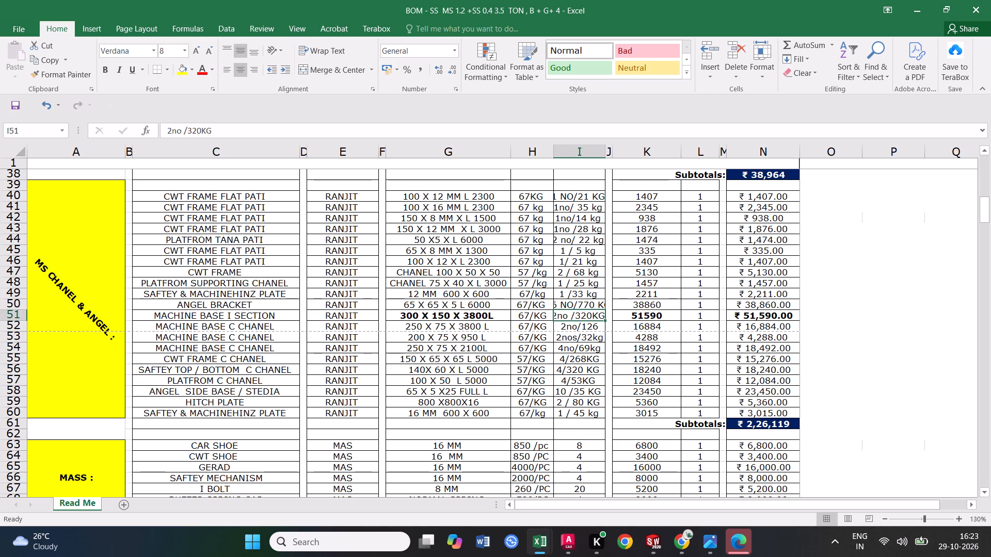
{"action": "left_click", "coordinate": [686, 546]}
{"action": "left_click", "coordinate": [541, 332]}
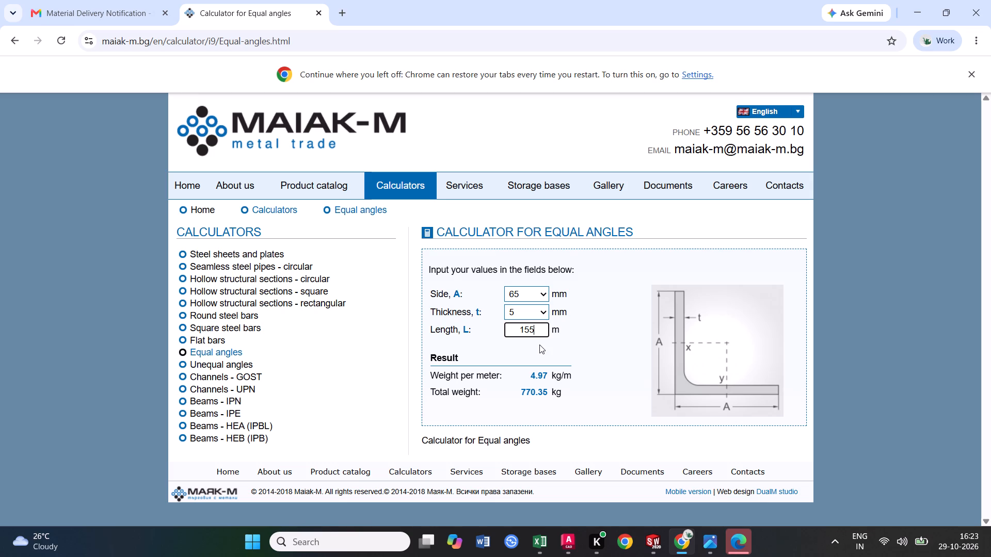
{"action": "left_click", "coordinate": [538, 295]}
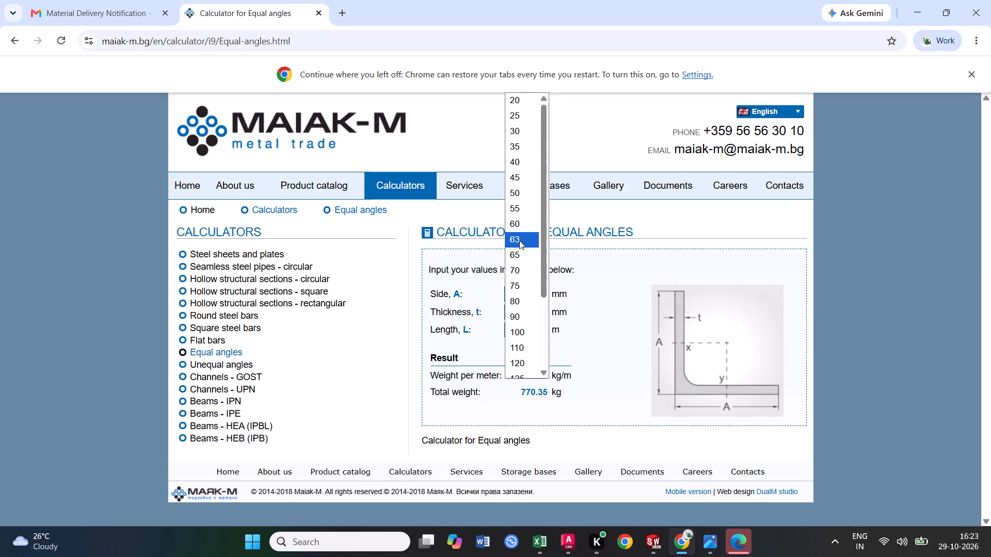
{"action": "left_click", "coordinate": [518, 230]}
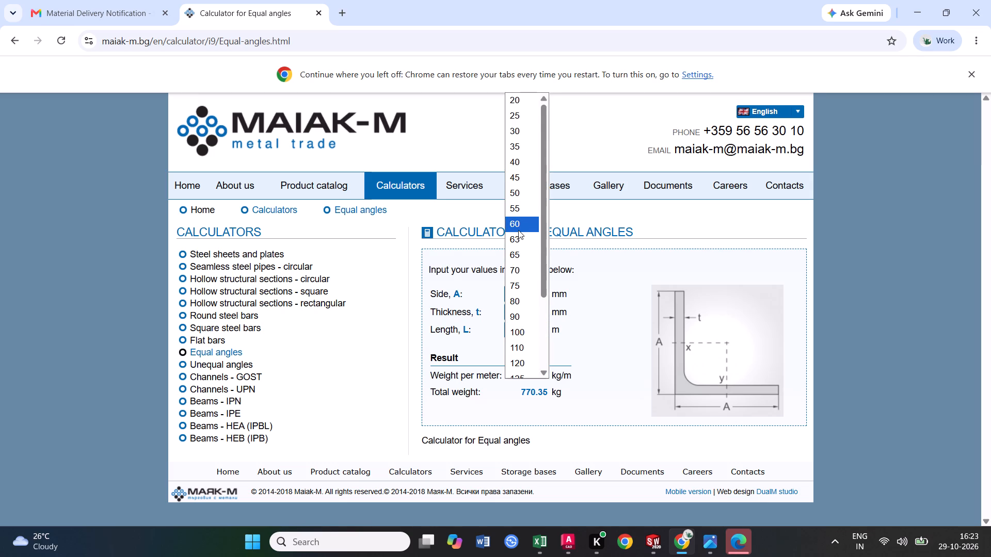
{"action": "left_click", "coordinate": [540, 416]}
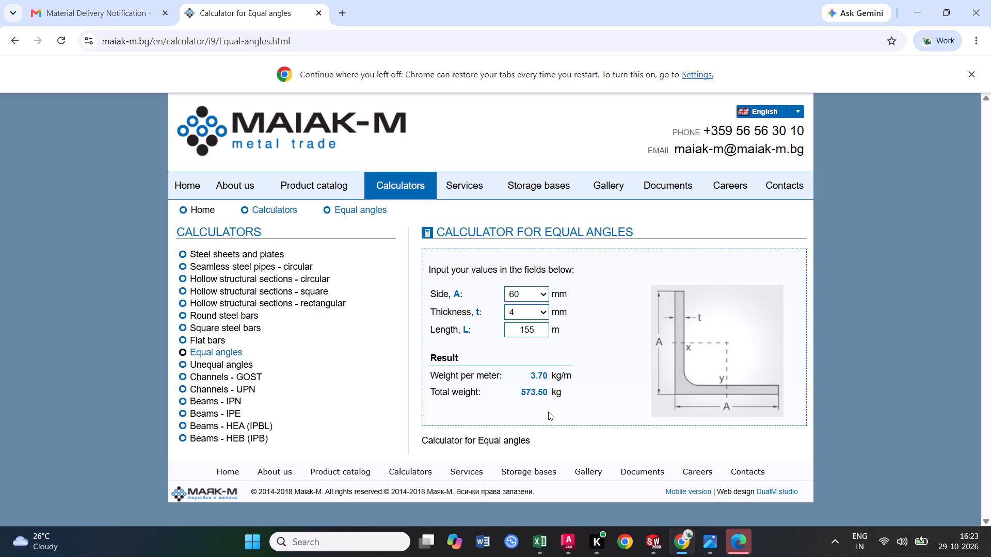
{"action": "left_click", "coordinate": [541, 290]}
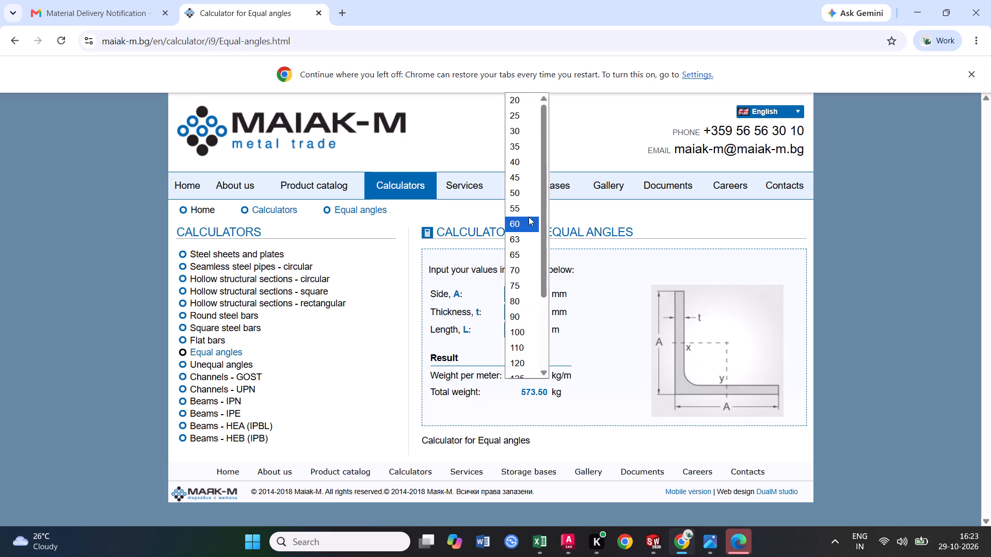
{"action": "left_click", "coordinate": [527, 225]}
{"action": "left_click", "coordinate": [541, 296]}
{"action": "left_click", "coordinate": [525, 253]}
{"action": "left_click", "coordinate": [558, 370]}
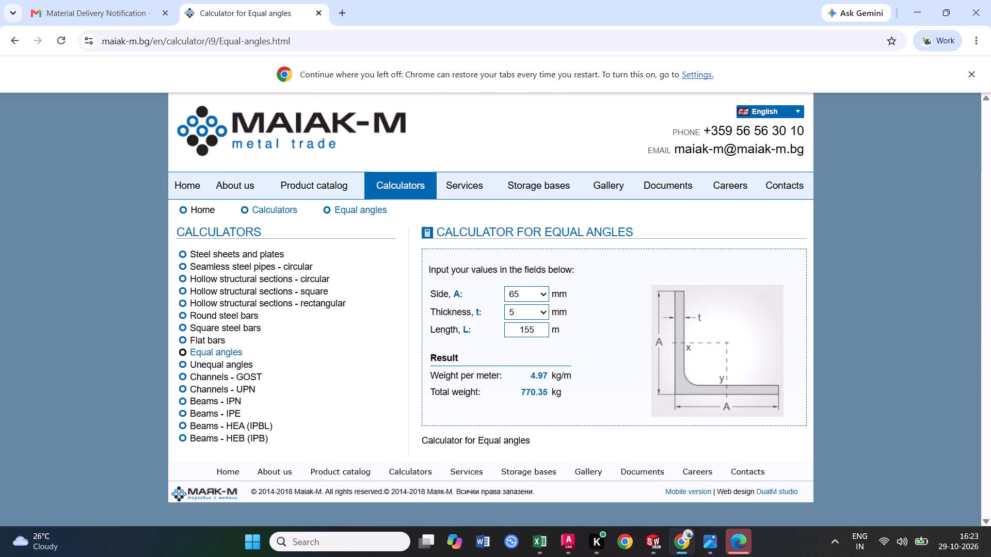
{"action": "left_click", "coordinate": [910, 12]}
In Excel, review the Machine Base I Section row and the remaining BOM sections down to the grand total.
{"action": "left_click", "coordinate": [575, 367]}
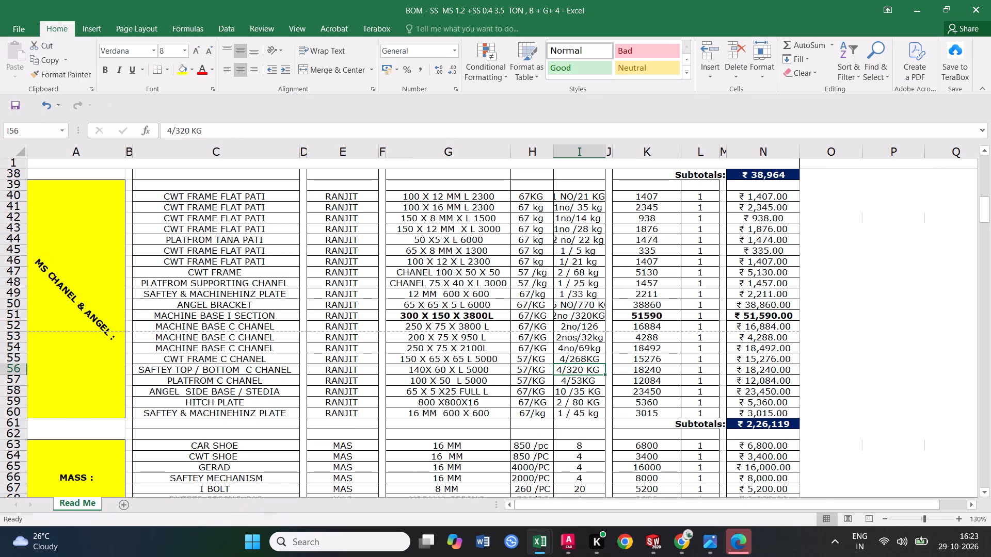
{"action": "left_click", "coordinate": [481, 315]}
{"action": "left_click", "coordinate": [11, 316]}
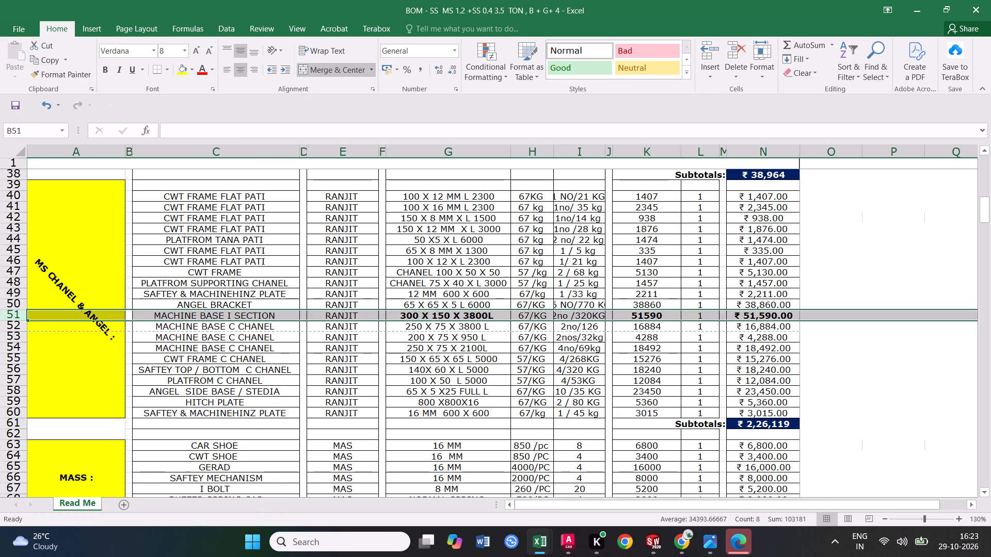
{"action": "left_click", "coordinate": [592, 364]}
{"action": "scroll", "coordinate": [667, 368], "scroll_direction": "down", "scroll_amount": 3}
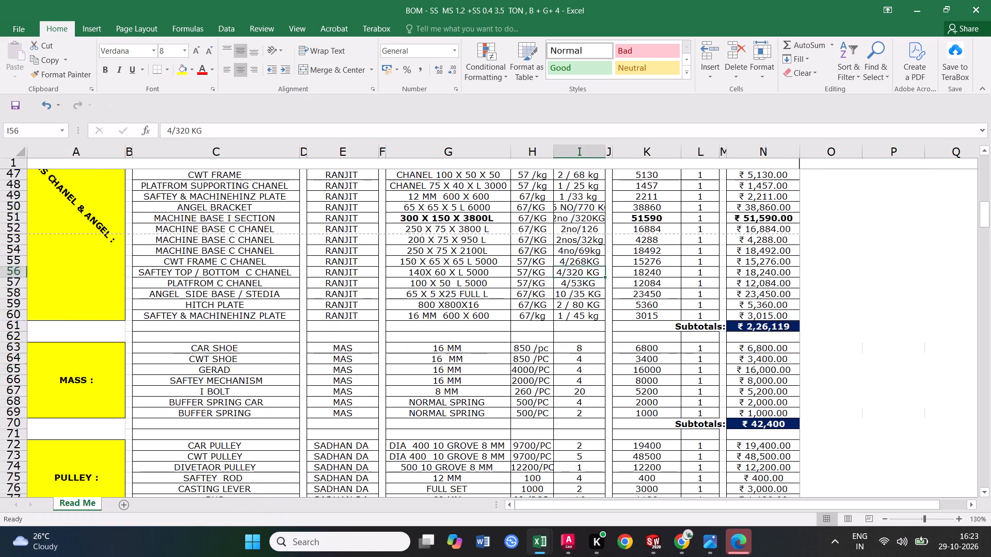
{"action": "scroll", "coordinate": [667, 368], "scroll_direction": "down", "scroll_amount": 18}
{"action": "scroll", "coordinate": [708, 411], "scroll_direction": "down", "scroll_amount": 8}
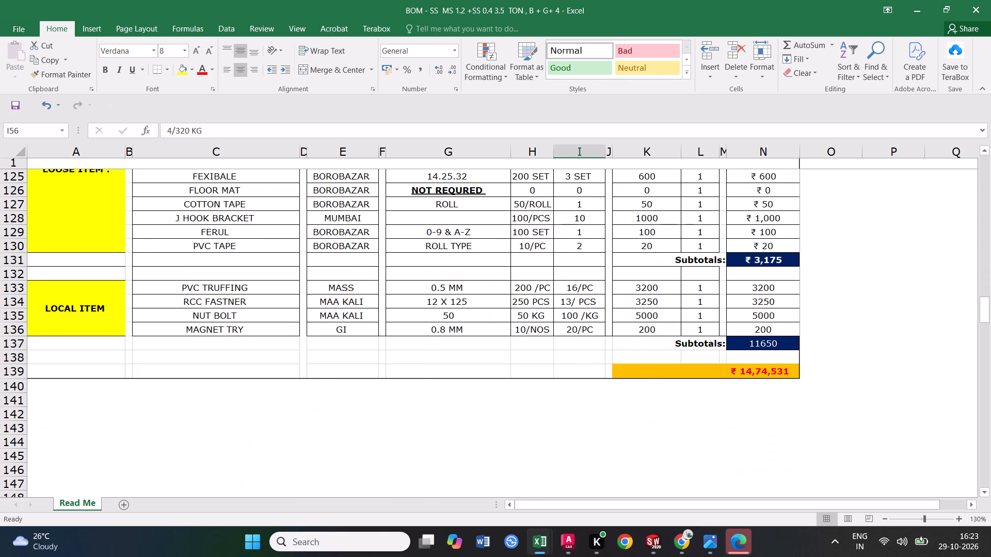
{"action": "scroll", "coordinate": [708, 418], "scroll_direction": "up", "scroll_amount": 2}
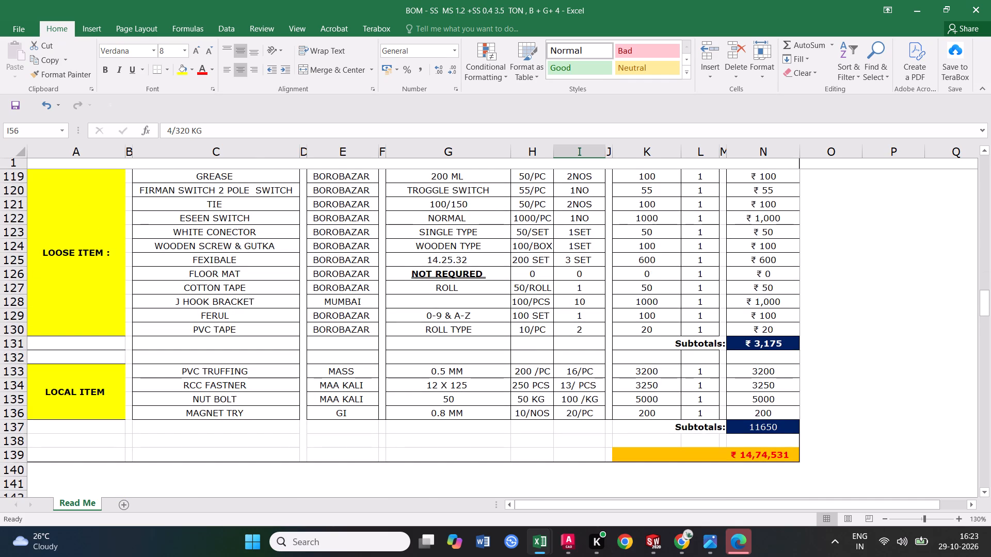
{"action": "scroll", "coordinate": [708, 418], "scroll_direction": "up", "scroll_amount": 17}
{"action": "scroll", "coordinate": [708, 417], "scroll_direction": "up", "scroll_amount": 4}
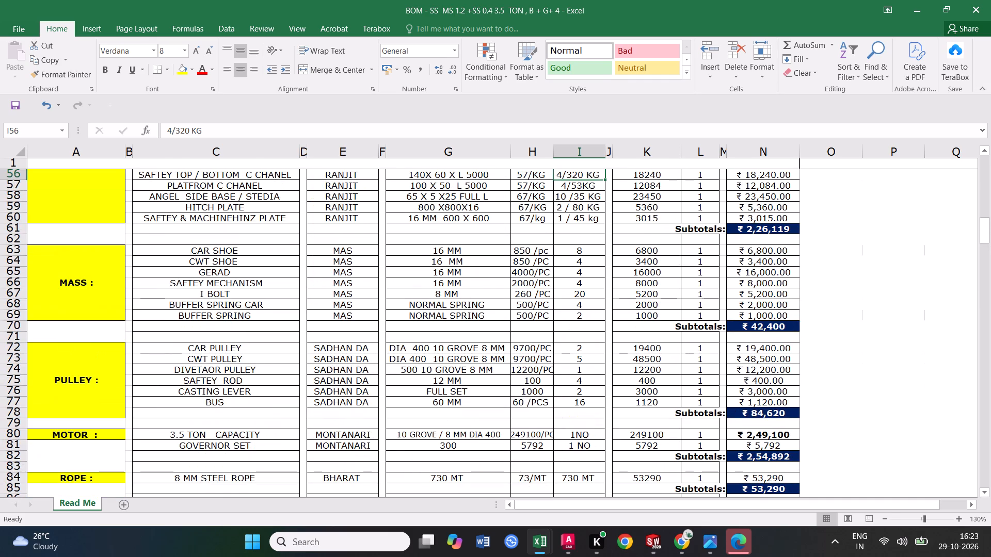
{"action": "scroll", "coordinate": [708, 417], "scroll_direction": "up", "scroll_amount": 9}
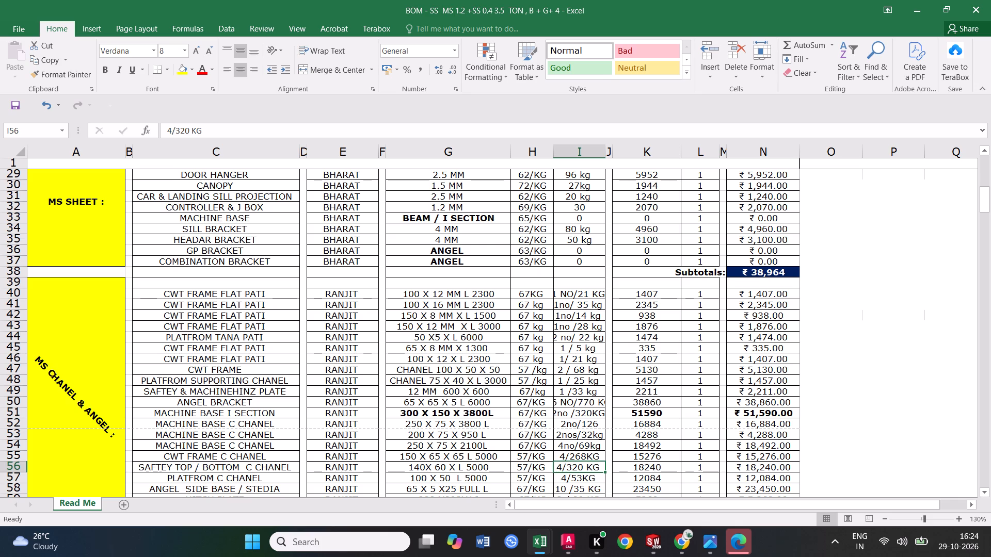
Make the quantity and weight entry in I51, on the Machine Base I Section row, bold.
{"action": "left_click", "coordinate": [581, 410]}
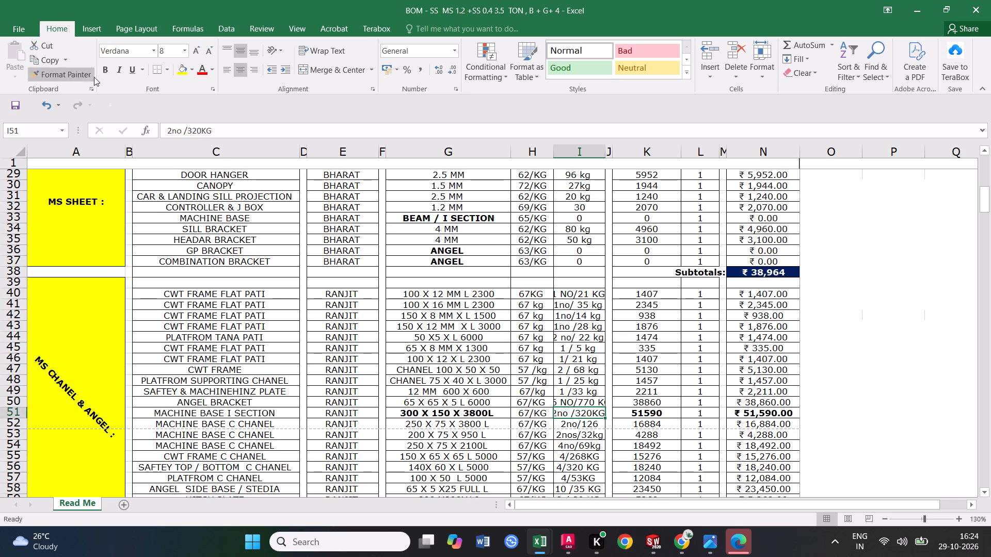
{"action": "left_click", "coordinate": [106, 71]}
{"action": "left_click", "coordinate": [635, 455]}
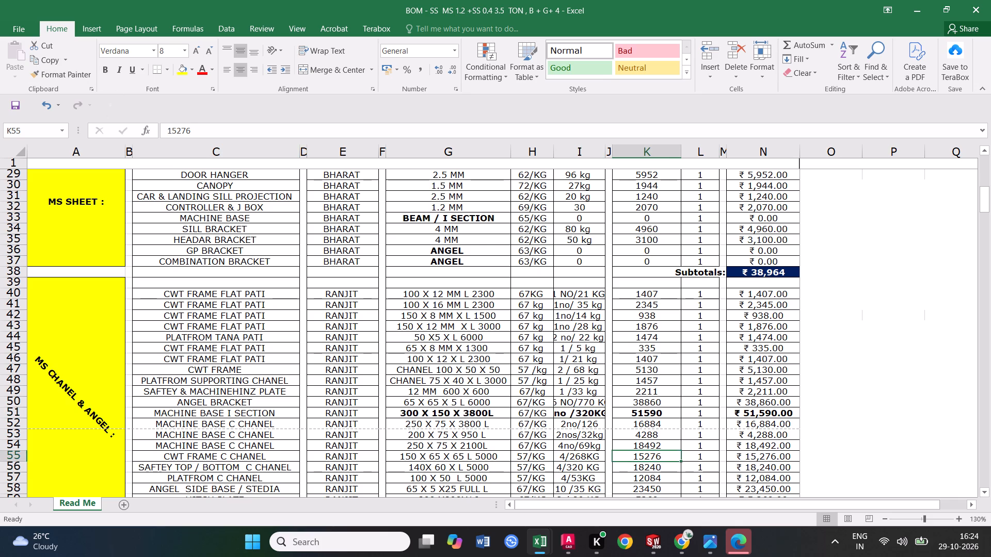
{"action": "left_click", "coordinate": [263, 417]}
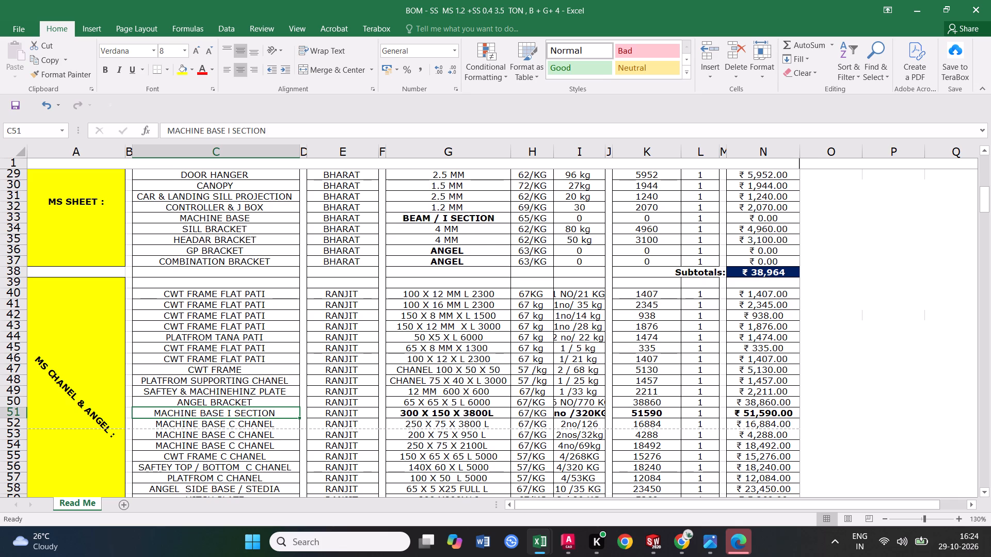
Make the Angel Bracket's quantity and weight in I50 and its line total in N50 bold.
{"action": "scroll", "coordinate": [596, 417], "scroll_direction": "down", "scroll_amount": 1}
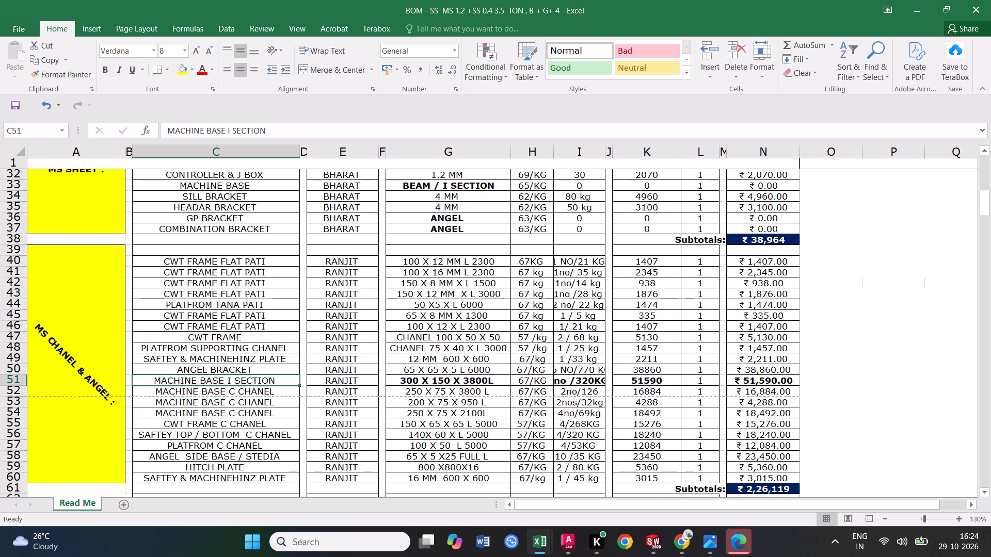
{"action": "left_click", "coordinate": [588, 369]}
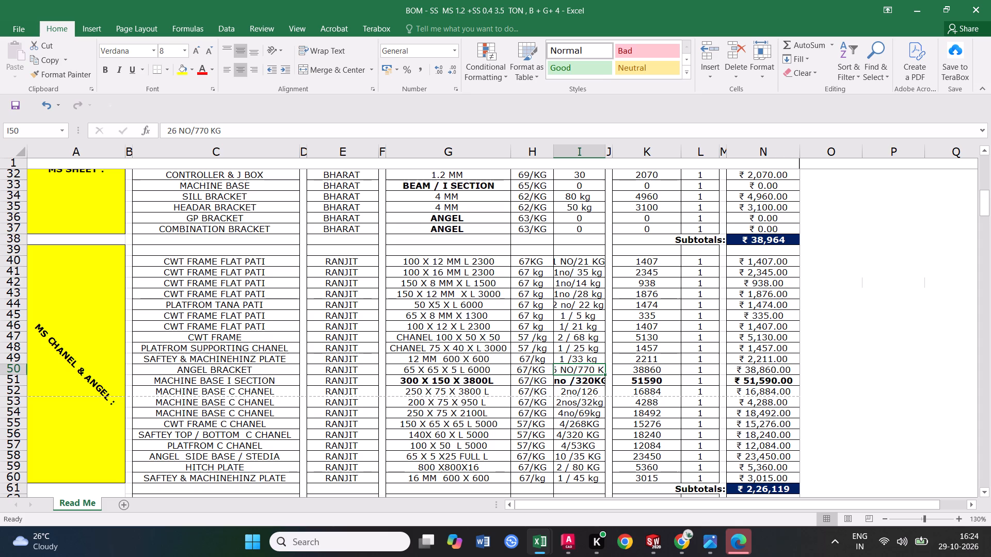
{"action": "left_click", "coordinate": [108, 64]}
{"action": "left_click", "coordinate": [774, 371]}
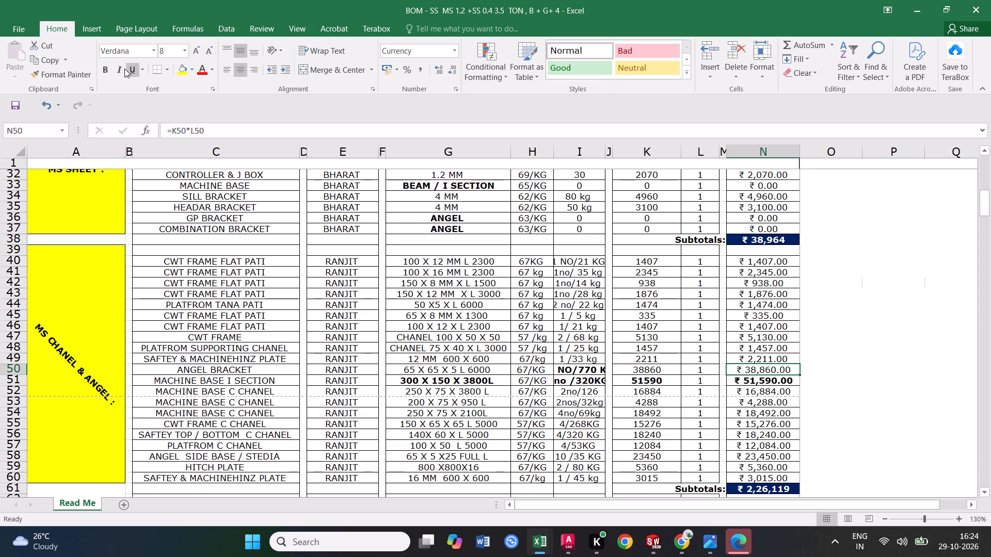
{"action": "left_click", "coordinate": [105, 69]}
Check the remaining line totals in column N of the MS Chanel & Angel section, down to row 60.
{"action": "left_click", "coordinate": [727, 398]}
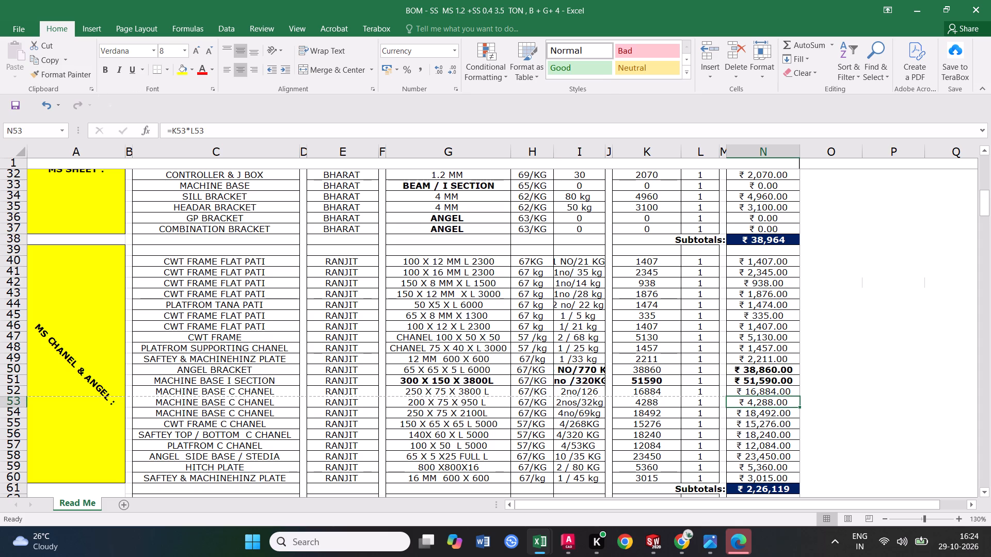
{"action": "left_click", "coordinate": [745, 435]}
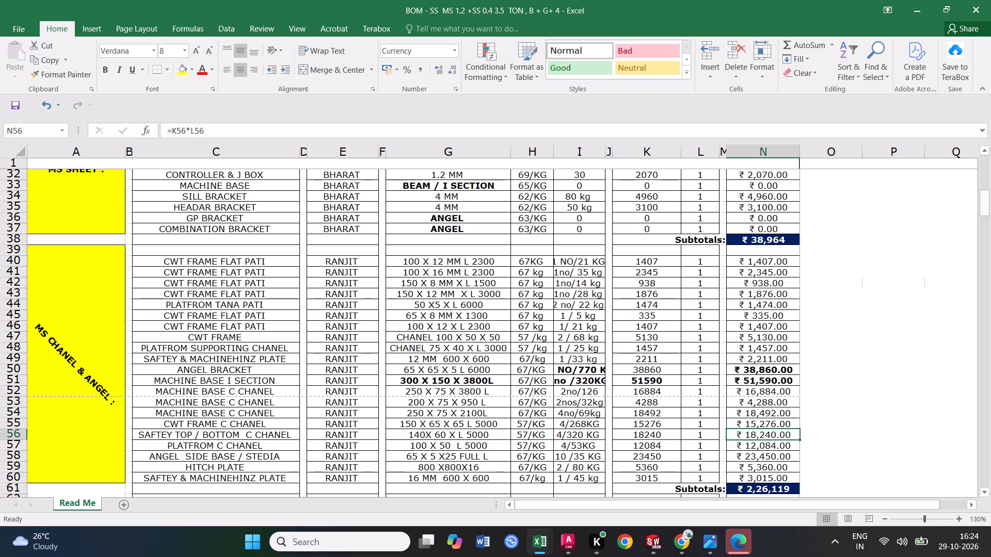
{"action": "scroll", "coordinate": [732, 398], "scroll_direction": "down", "scroll_amount": 1}
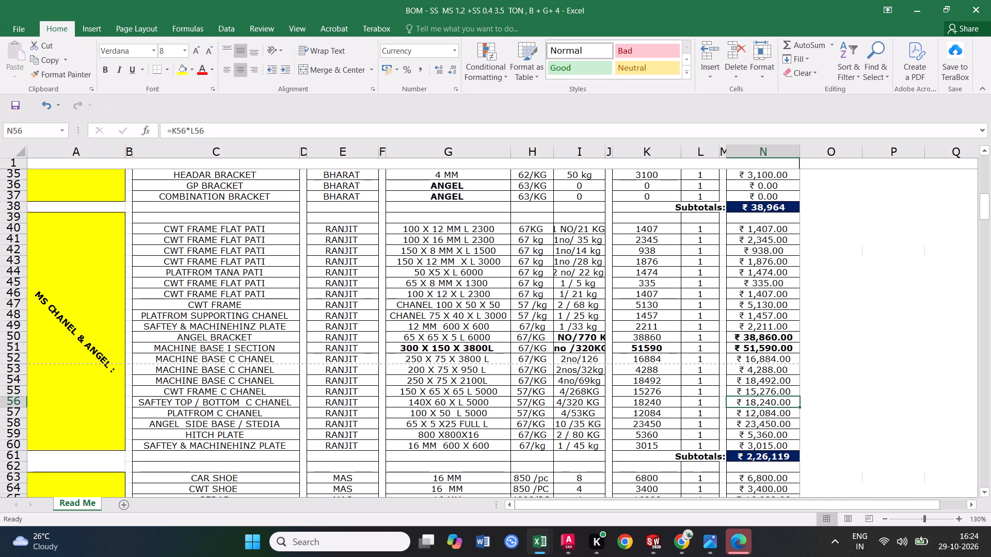
{"action": "left_click", "coordinate": [757, 417]}
{"action": "left_click", "coordinate": [757, 421]}
{"action": "left_click", "coordinate": [755, 435]}
{"action": "left_click", "coordinate": [755, 447]}
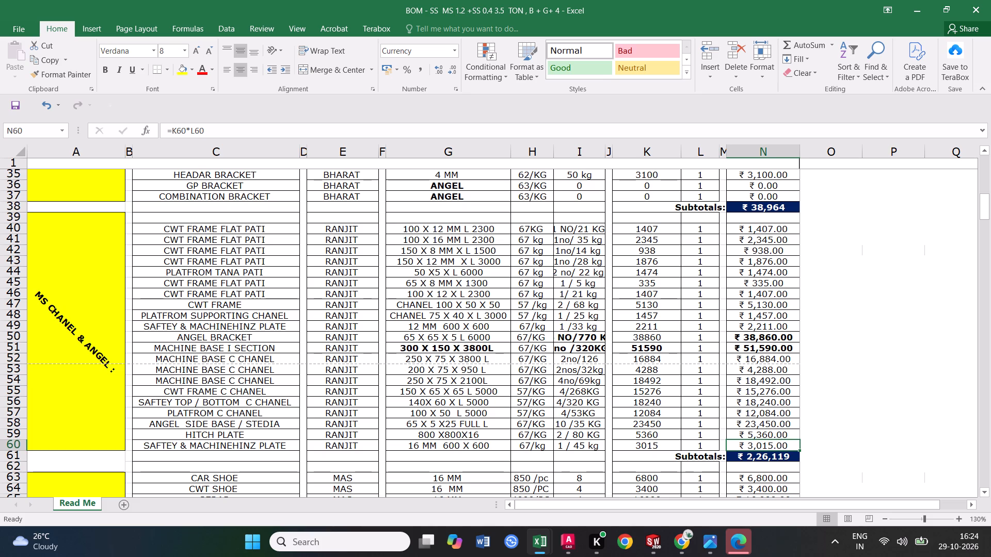
{"action": "scroll", "coordinate": [597, 397], "scroll_direction": "down", "scroll_amount": 1}
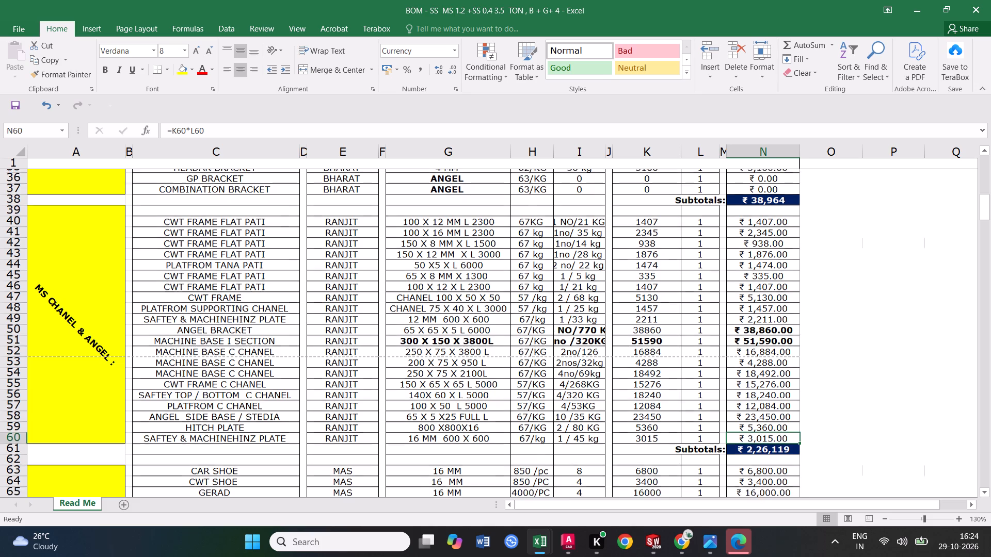
{"action": "scroll", "coordinate": [597, 398], "scroll_direction": "down", "scroll_amount": 3}
Fill the merged MS Chanel & Angel section heading cell in column A with the standard light blue.
{"action": "scroll", "coordinate": [607, 400], "scroll_direction": "up", "scroll_amount": 2}
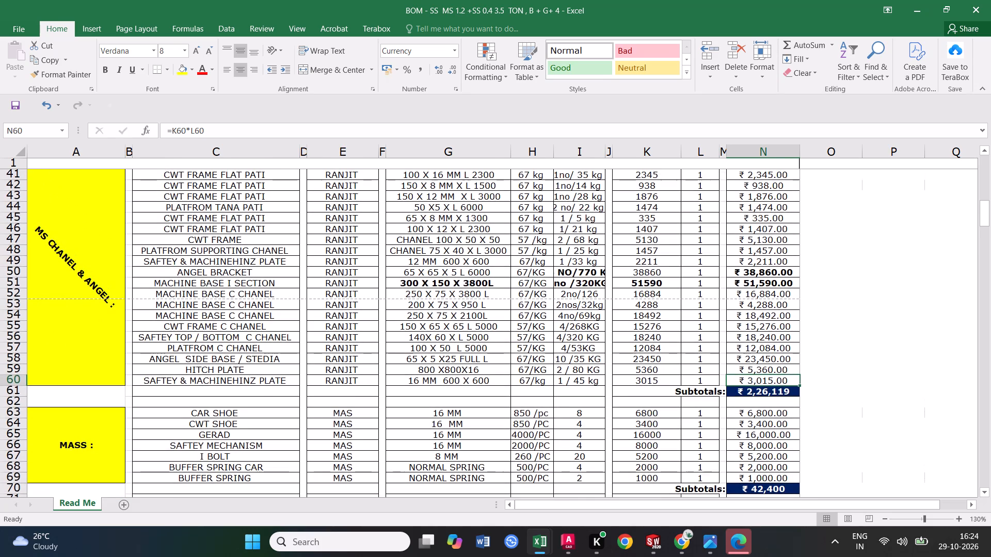
{"action": "scroll", "coordinate": [607, 400], "scroll_direction": "up", "scroll_amount": 2}
{"action": "left_click", "coordinate": [95, 334]}
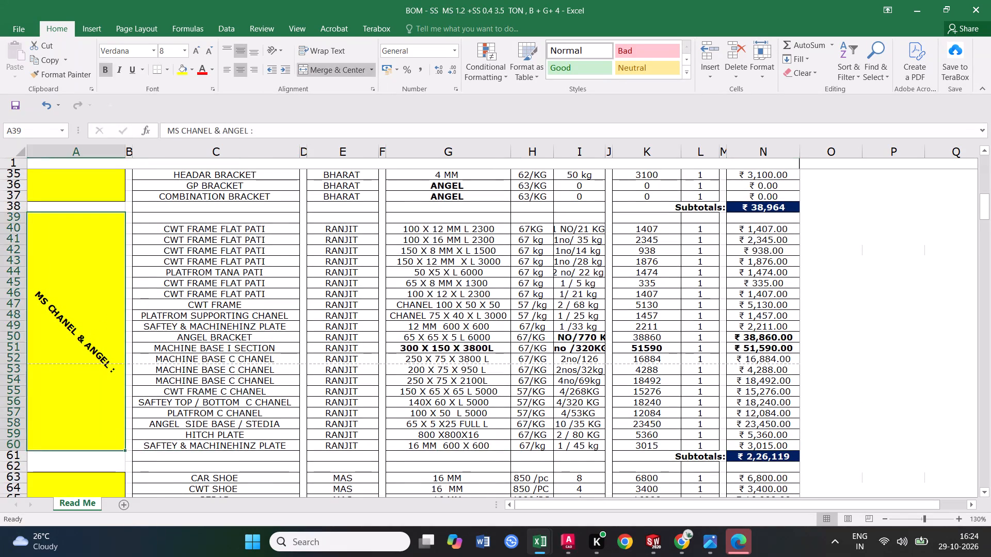
{"action": "left_click", "coordinate": [193, 72]}
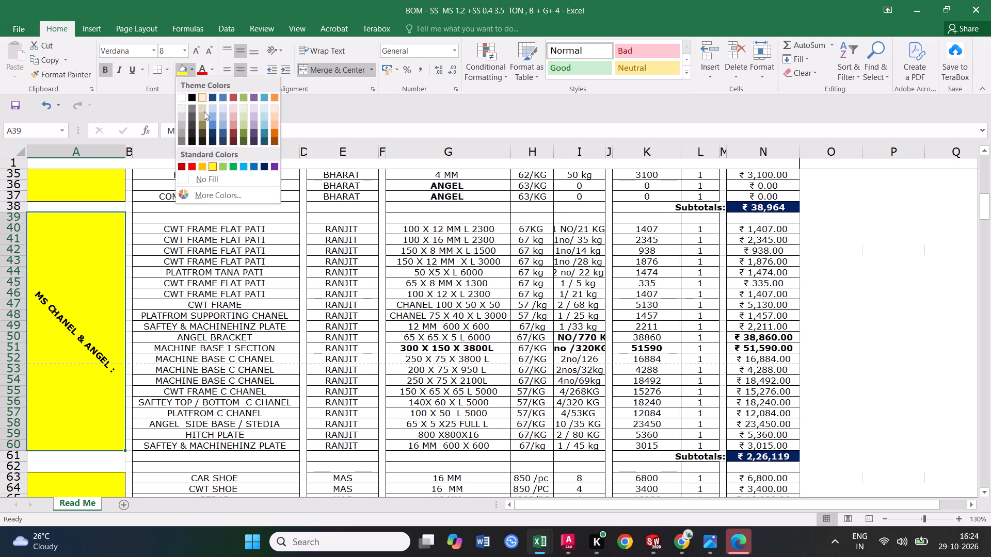
{"action": "left_click", "coordinate": [243, 163]}
{"action": "left_click", "coordinate": [235, 404]}
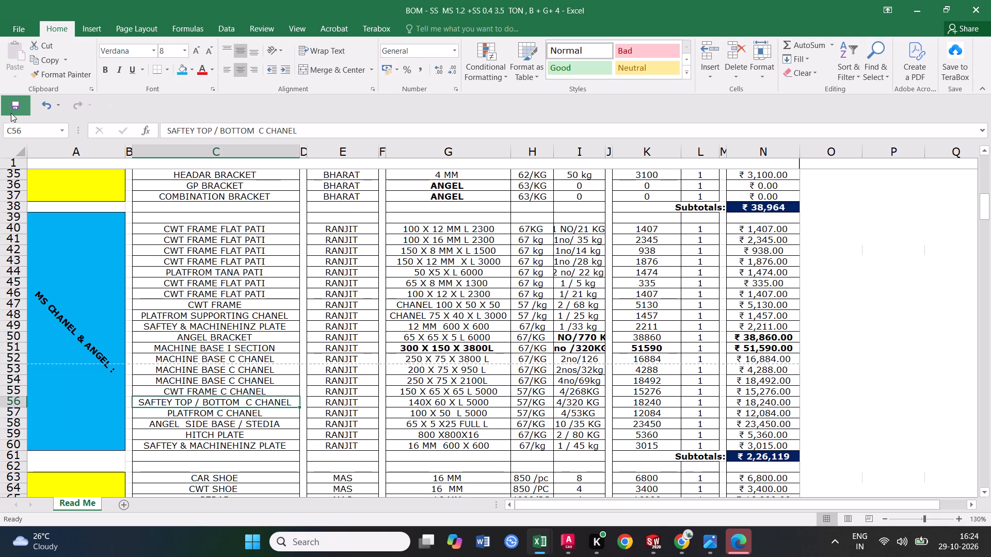
Save the BOM workbook.
{"action": "left_click", "coordinate": [10, 112]}
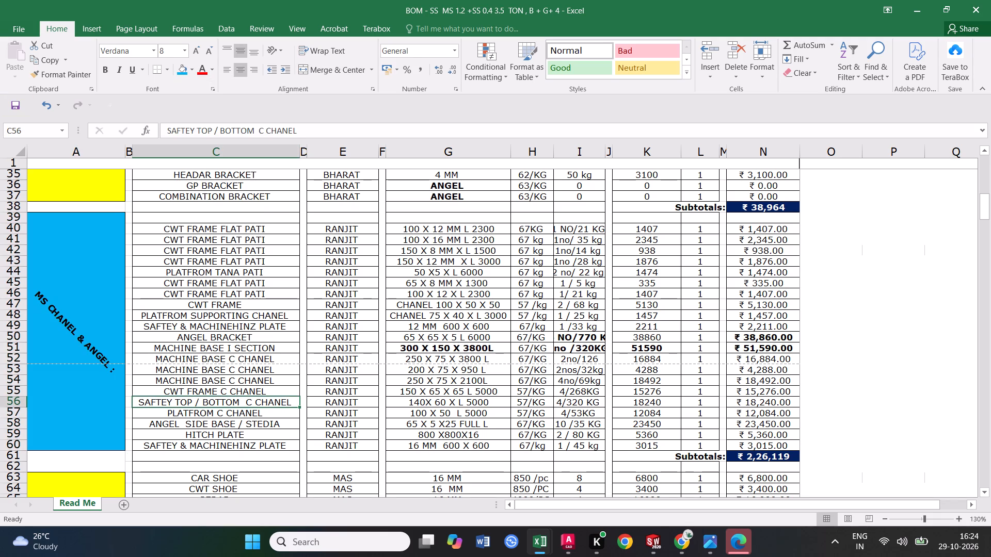
Autofit the width of column I to show the full quantity and weight entries.
{"action": "left_click", "coordinate": [601, 400]}
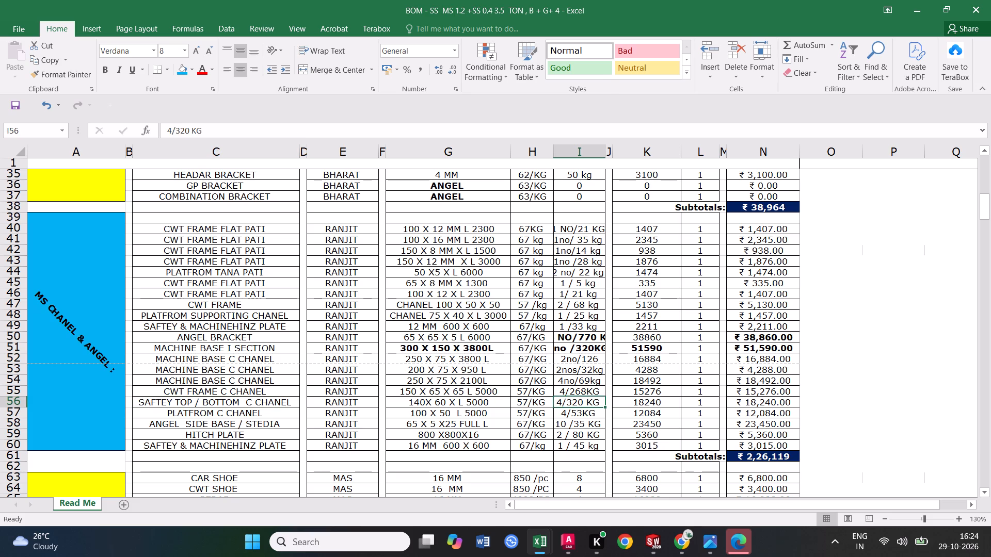
{"action": "left_click", "coordinate": [498, 341]}
{"action": "left_click", "coordinate": [579, 338]}
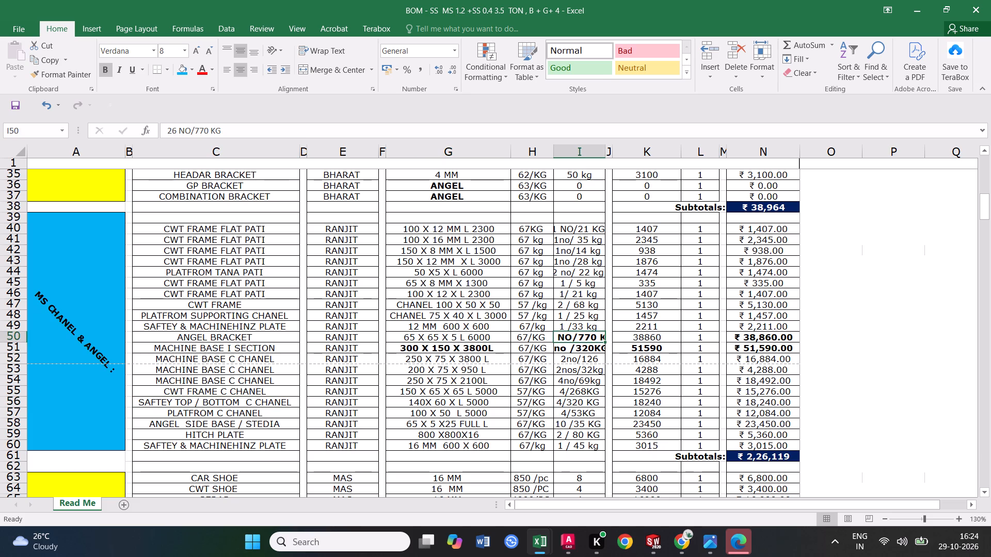
{"action": "left_click", "coordinate": [567, 384]}
{"action": "left_click", "coordinate": [577, 340]}
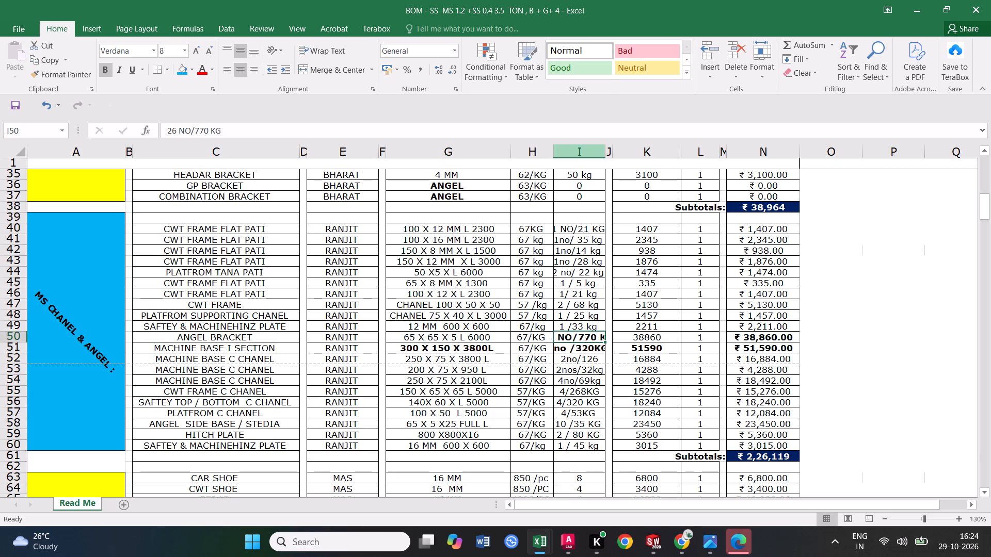
{"action": "double_click", "coordinate": [607, 153]}
{"action": "left_click", "coordinate": [613, 347]}
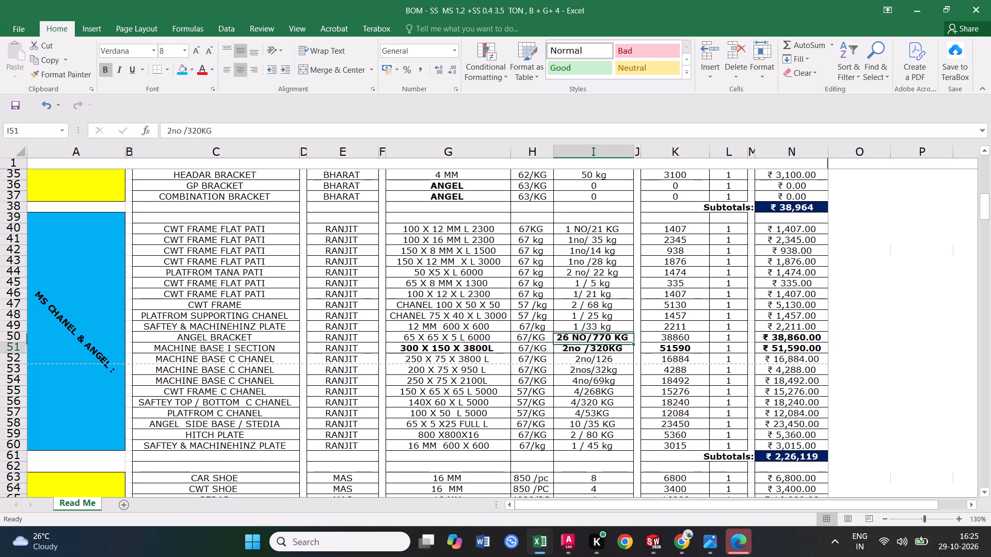
Check the print preview of the BOM sheet and return to the worksheet.
{"action": "key", "text": "ctrl+p"}
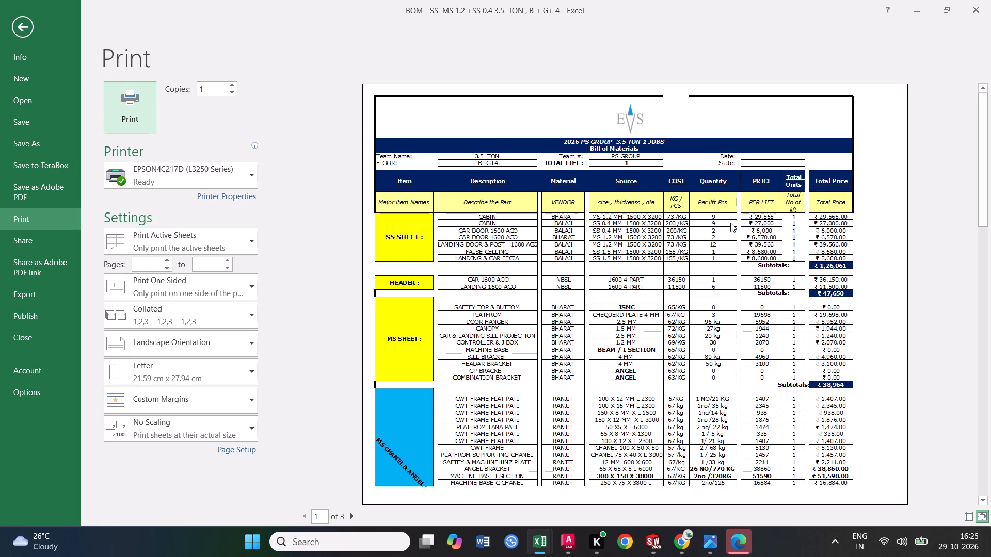
{"action": "left_click", "coordinate": [13, 27]}
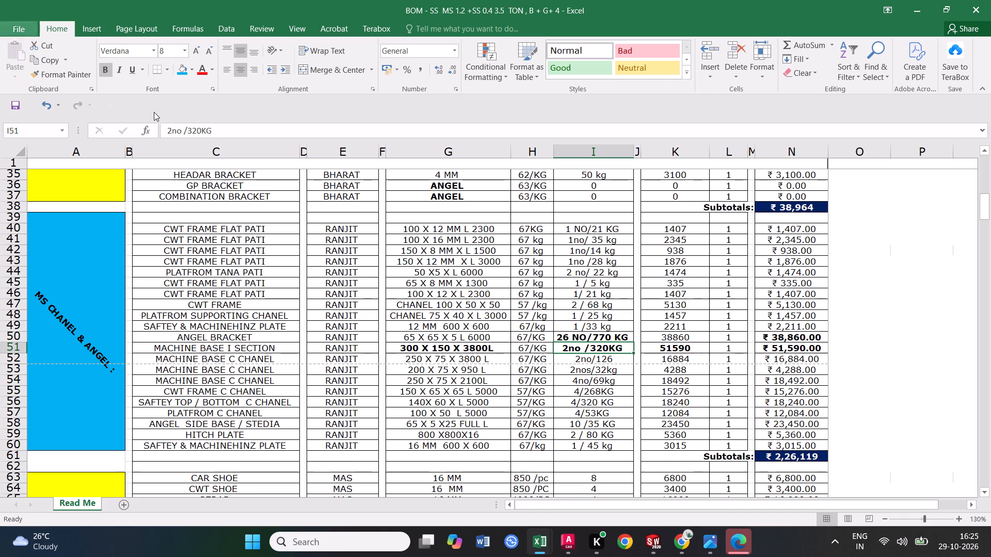
Shorten the Quantity column's subheading in cell I13 to "lift Pcs".
{"action": "scroll", "coordinate": [668, 301], "scroll_direction": "up", "scroll_amount": 15}
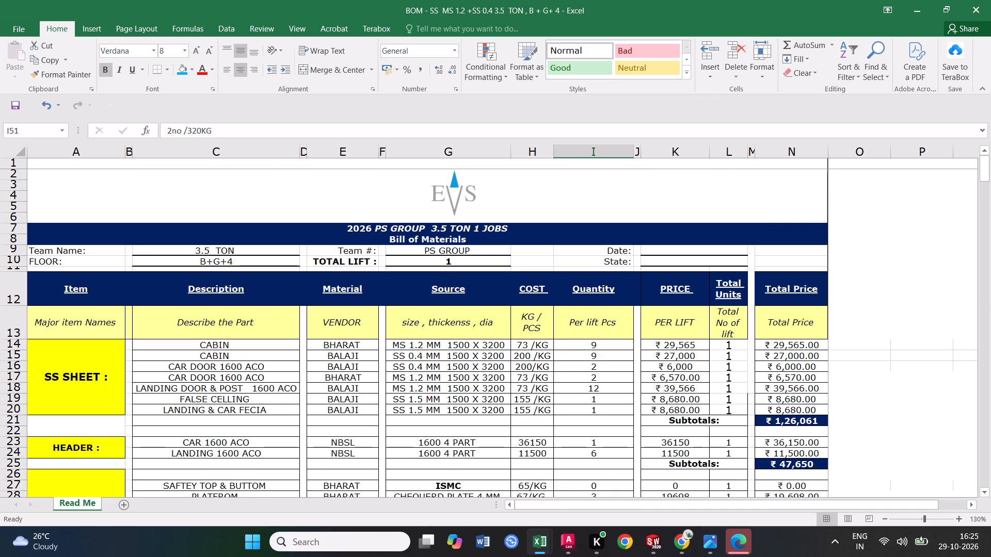
{"action": "left_click", "coordinate": [582, 322]}
{"action": "double_click", "coordinate": [587, 323]}
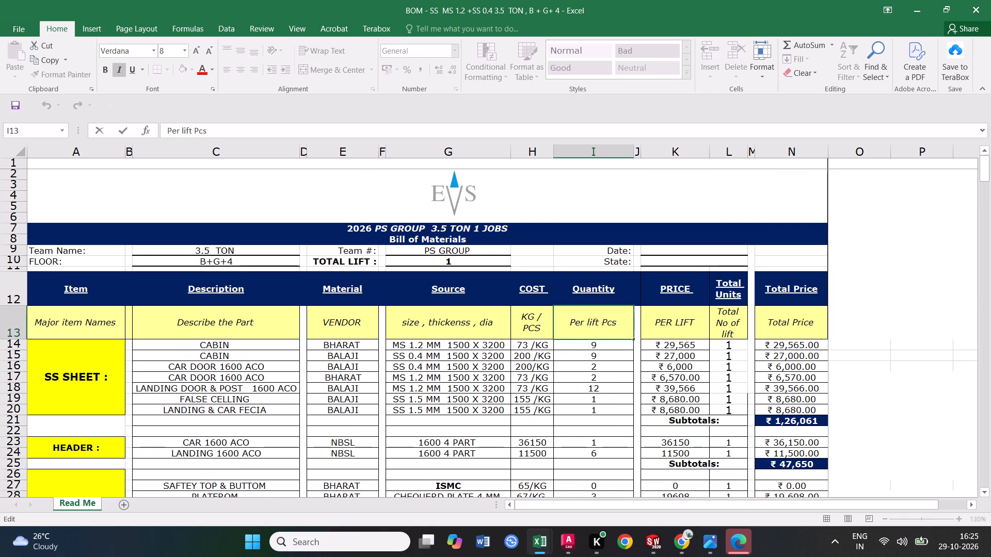
{"action": "left_click", "coordinate": [584, 324]}
{"action": "key", "text": "BackSpace"}
{"action": "key", "text": "BackSpace"}
{"action": "key", "text": "BackSpace"}
{"action": "key", "text": "BackSpace"}
{"action": "key", "text": "BackSpace"}
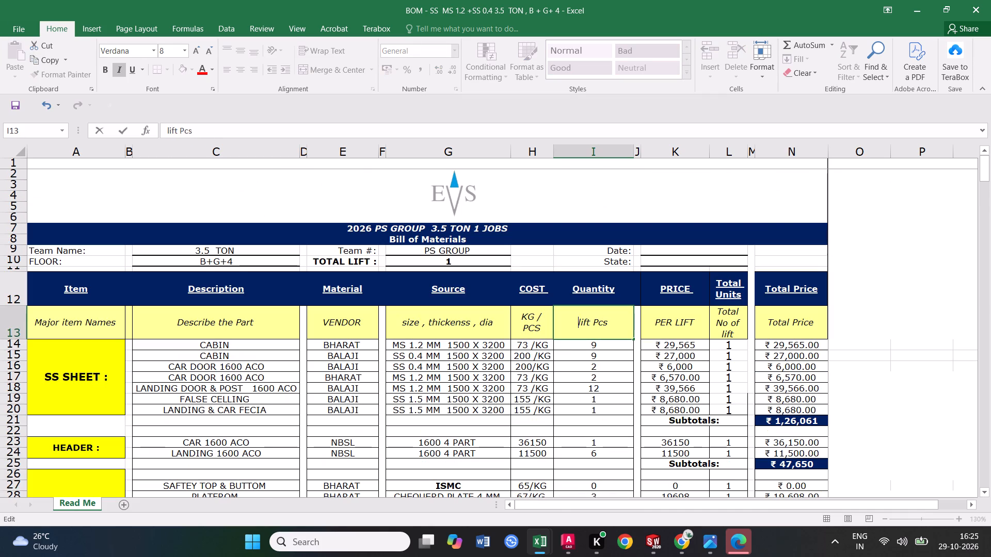
{"action": "left_click", "coordinate": [587, 370]}
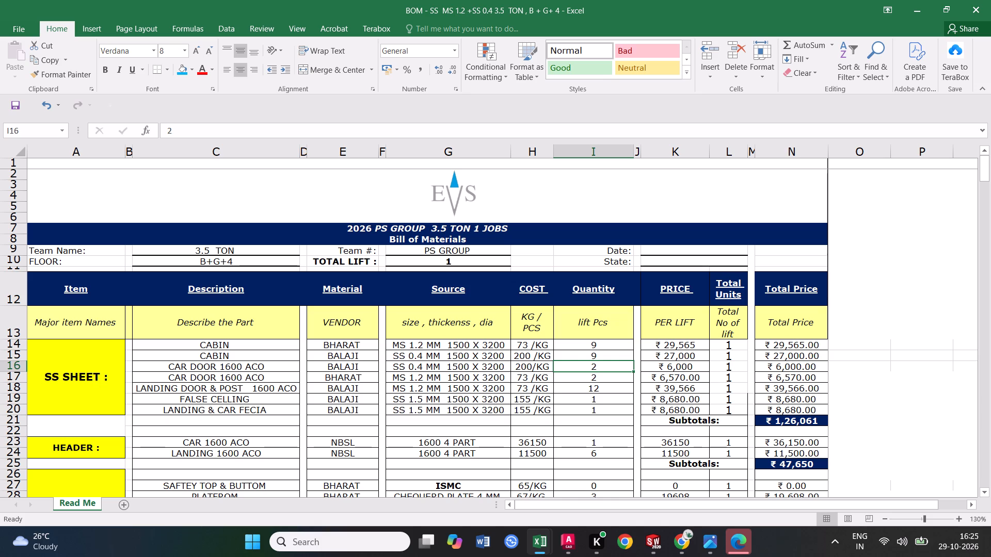
Save the BOM workbook.
{"action": "left_click", "coordinate": [13, 101]}
{"action": "left_click", "coordinate": [17, 105]}
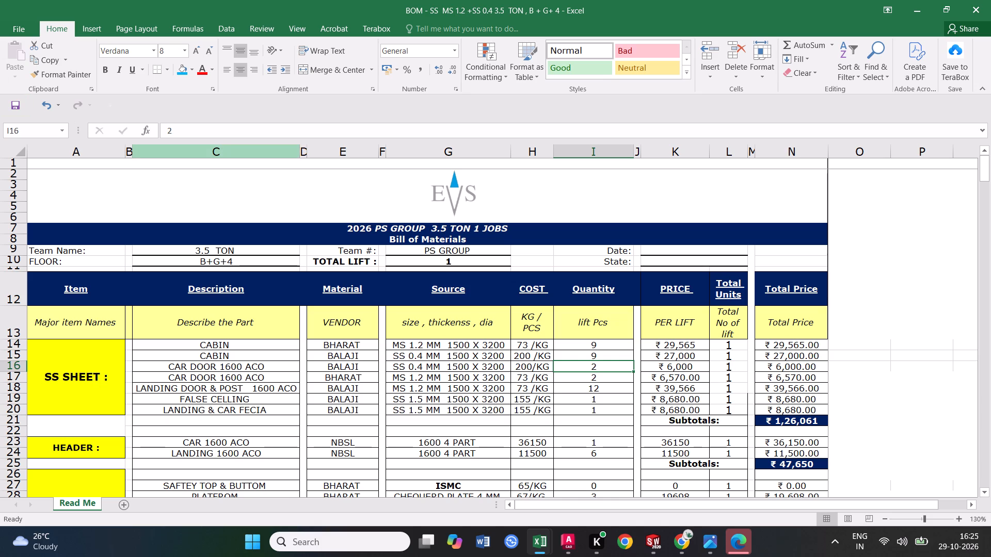
Review the MS Chanel & Angel rows, checking the HITCH PLATE description and the ANGEL SIDE BASE / STEDIA quantity entry.
{"action": "scroll", "coordinate": [593, 307], "scroll_direction": "down", "scroll_amount": 4}
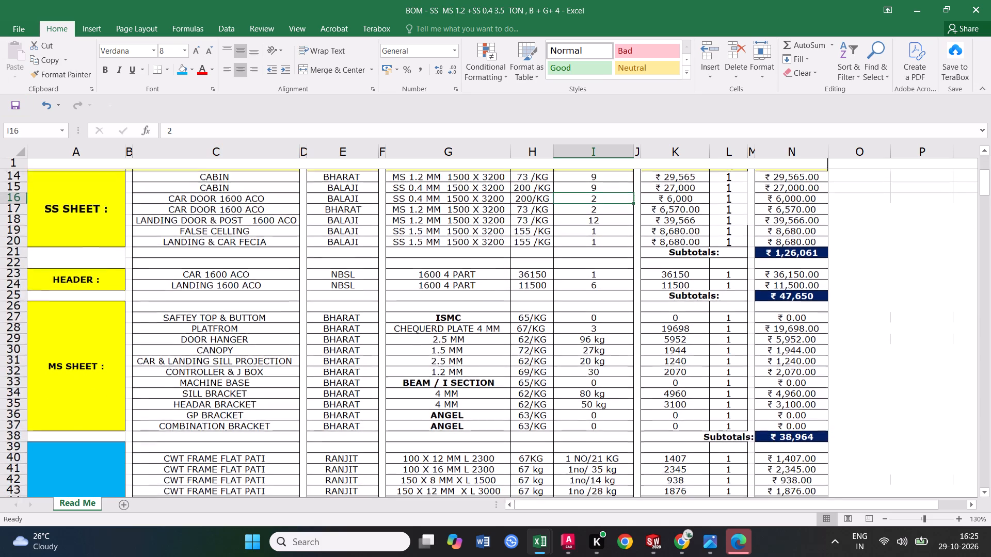
{"action": "scroll", "coordinate": [597, 305], "scroll_direction": "down", "scroll_amount": 8}
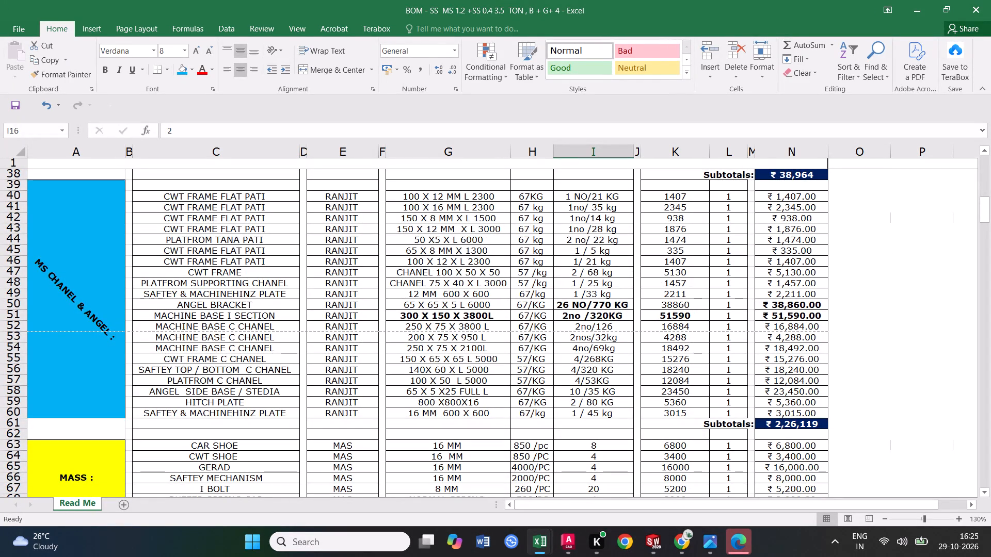
{"action": "left_click", "coordinate": [266, 399]}
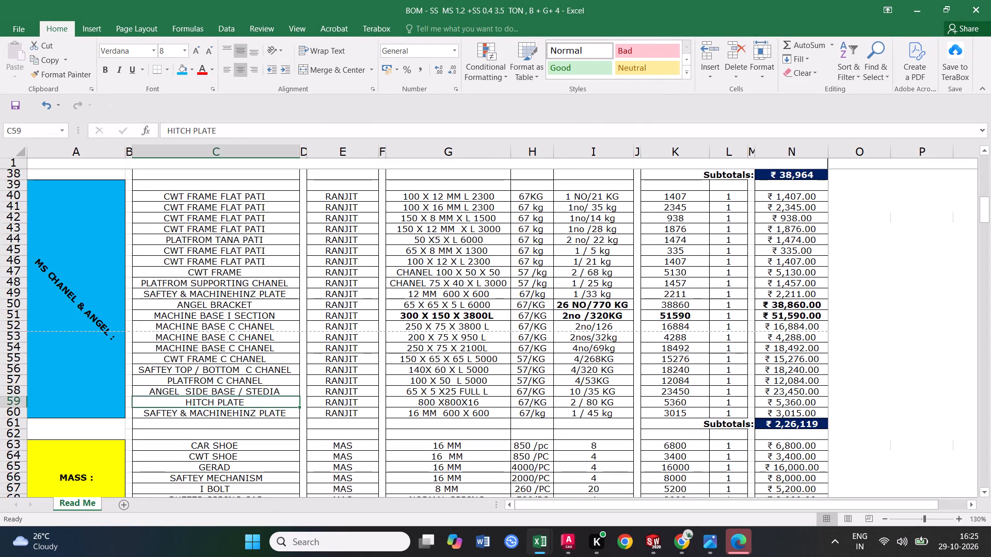
{"action": "left_click", "coordinate": [270, 393]}
{"action": "left_click", "coordinate": [588, 393]}
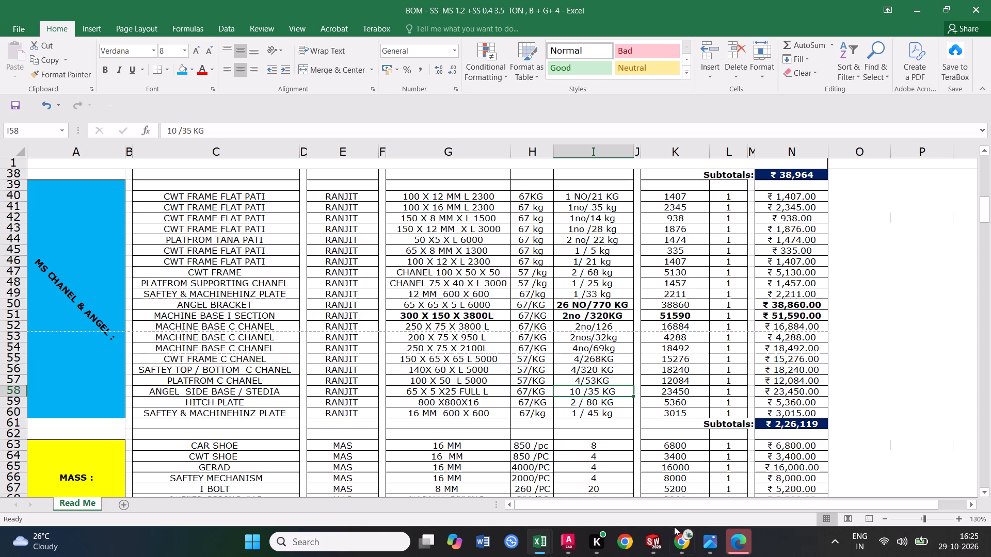
Switch to the Maiak-M steel calculator in Chrome and compute the weight of an IPN 300 beam 3.8 m long.
{"action": "left_click", "coordinate": [681, 460]}
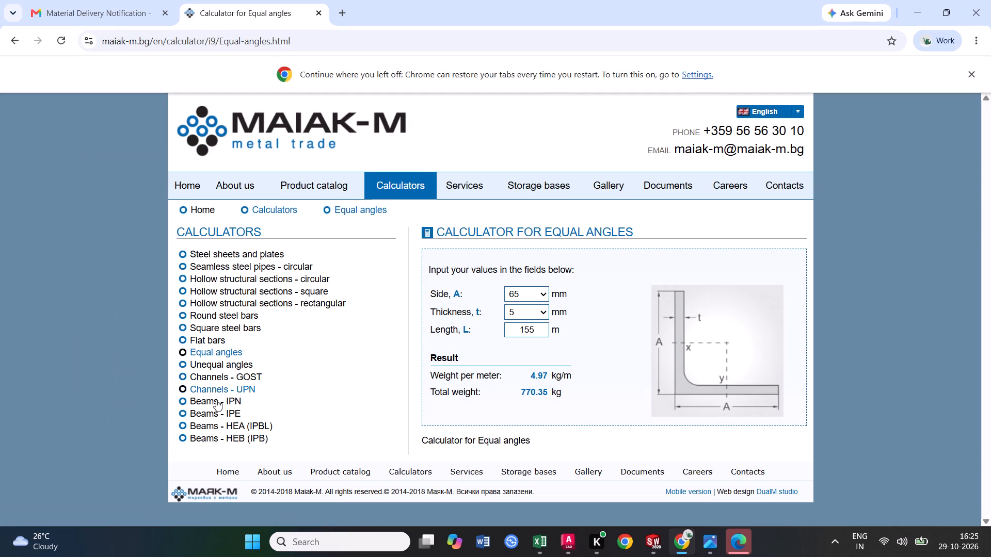
{"action": "left_click", "coordinate": [216, 400]}
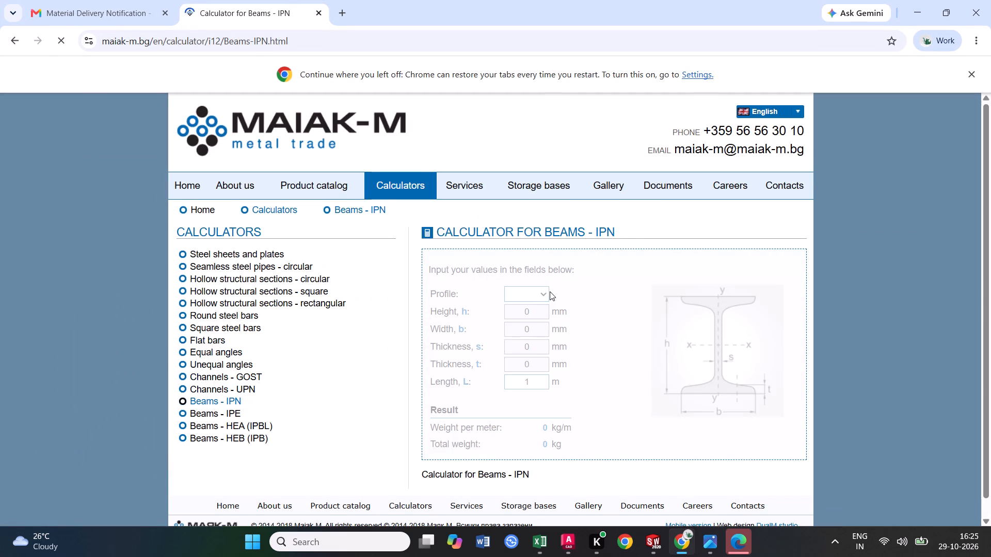
{"action": "left_click", "coordinate": [537, 293]}
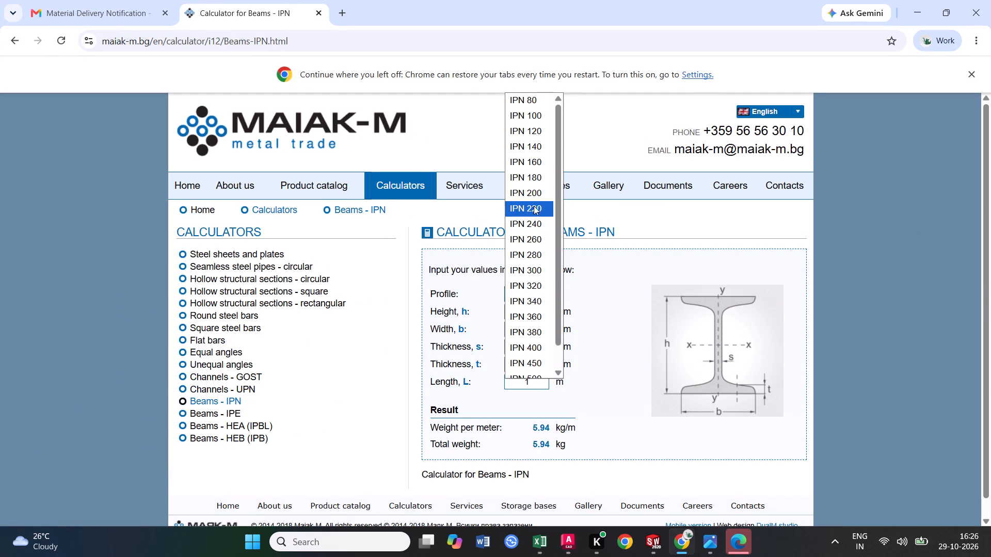
{"action": "left_click", "coordinate": [536, 273]}
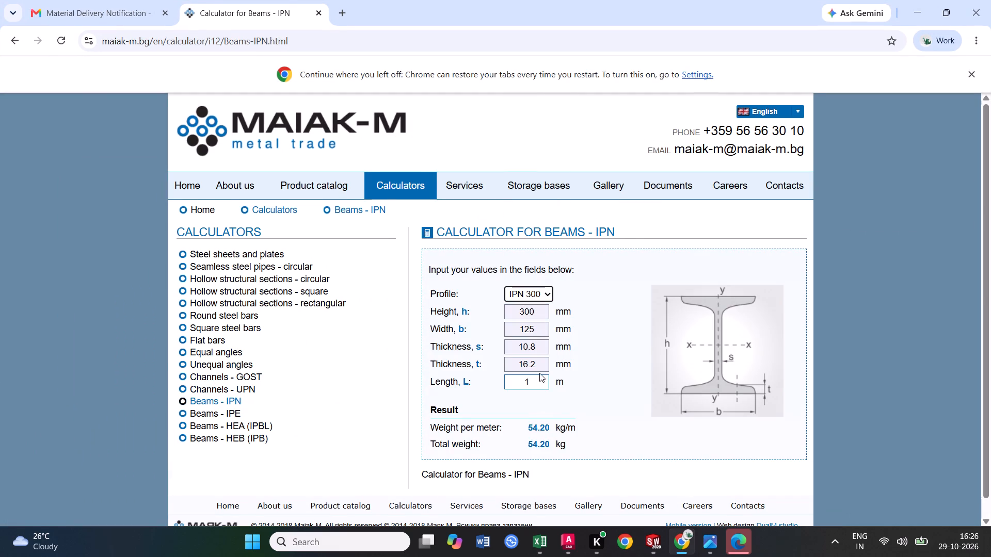
{"action": "left_click", "coordinate": [534, 382]}
{"action": "left_click_drag", "start_coordinate": [533, 383], "coordinate": [520, 383]}
{"action": "left_click", "coordinate": [541, 380]}
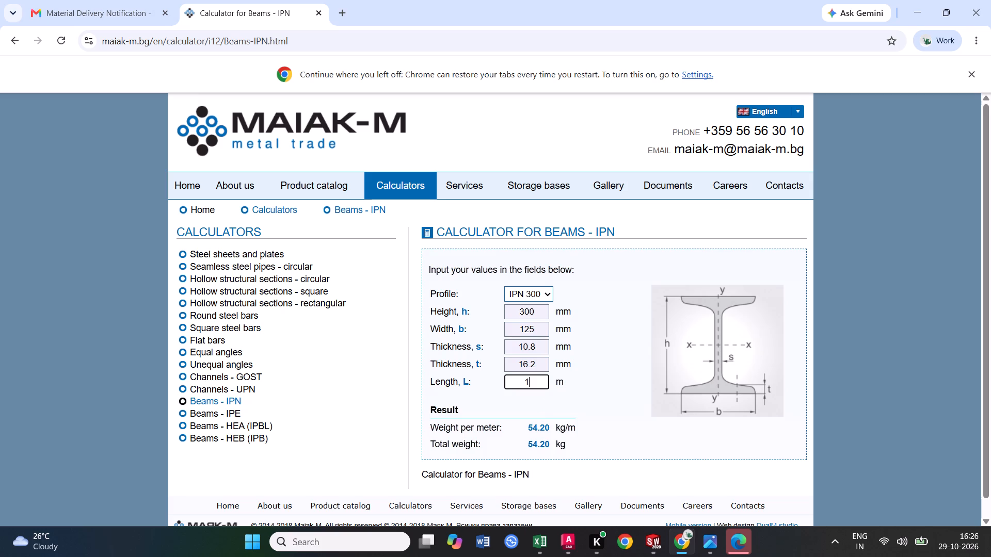
{"action": "left_click_drag", "start_coordinate": [540, 382], "coordinate": [516, 382]}
{"action": "type", "text": "3.8"}
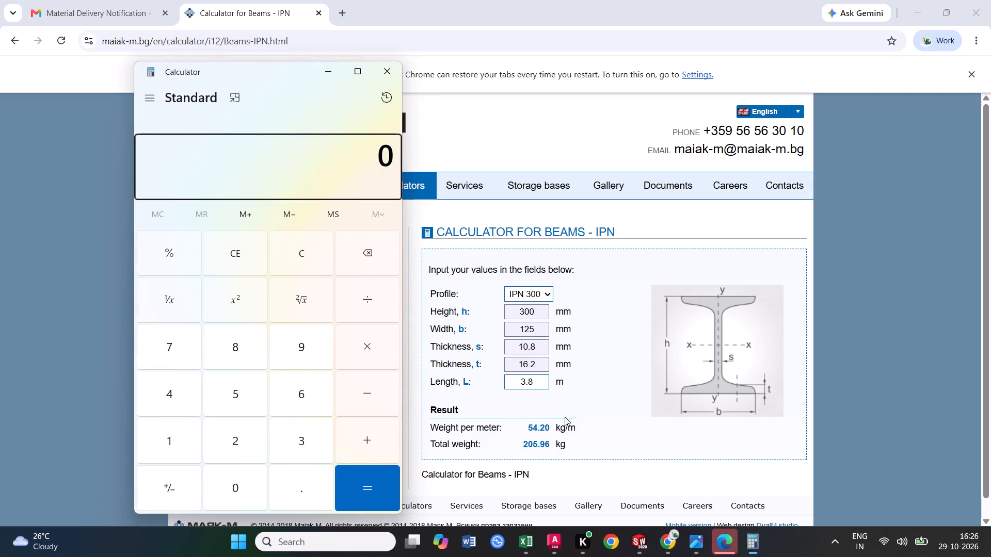
Multiply 205 by 2 in Calculator to get the weight of two IPN 300 beams.
{"action": "type", "text": "205*2"}
{"action": "key", "text": "Return"}
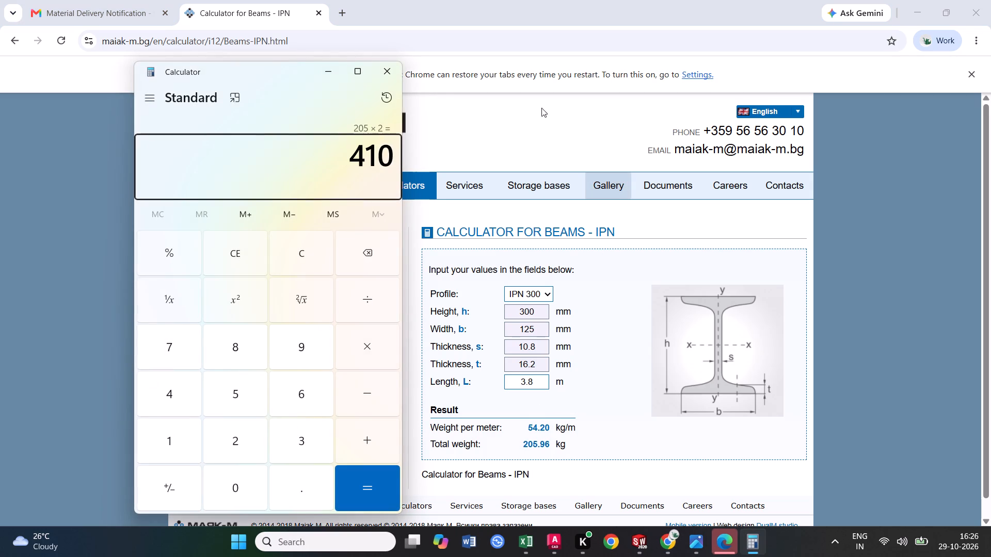
{"action": "left_click", "coordinate": [398, 76]}
Return to the Excel BOM and check the quantity and weight entry of the MACHINE BASE I SECTION row.
{"action": "left_click", "coordinate": [926, 11]}
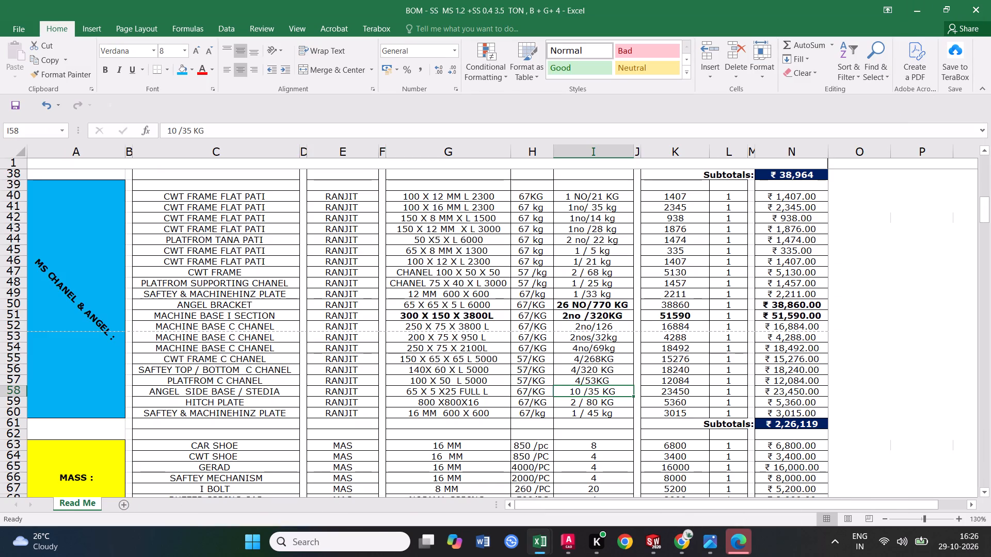
{"action": "double_click", "coordinate": [609, 317]}
{"action": "left_click", "coordinate": [600, 340]}
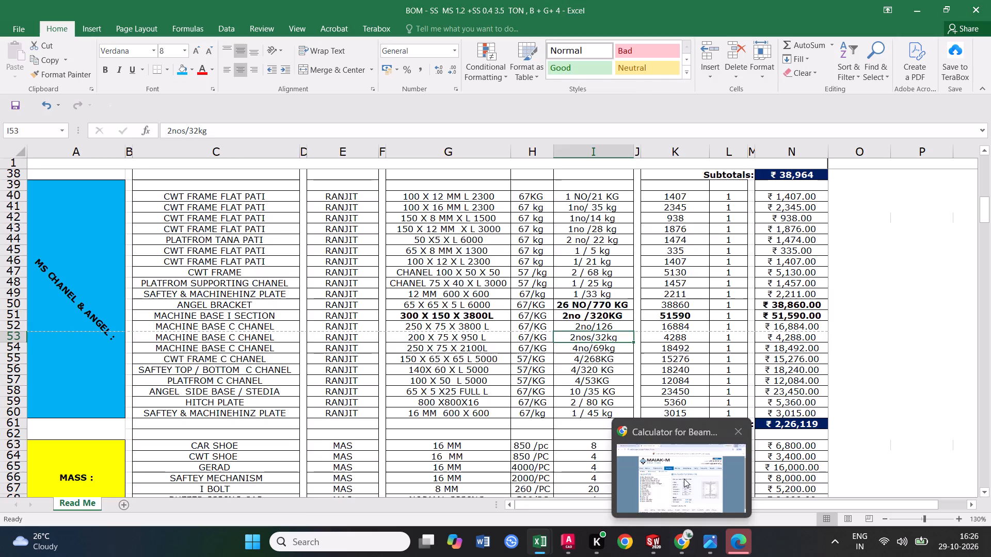
Switch back to the Maiak-M calculator in Chrome and compute the weight of an IPE 300 beam 3.8 m long.
{"action": "left_click", "coordinate": [684, 476]}
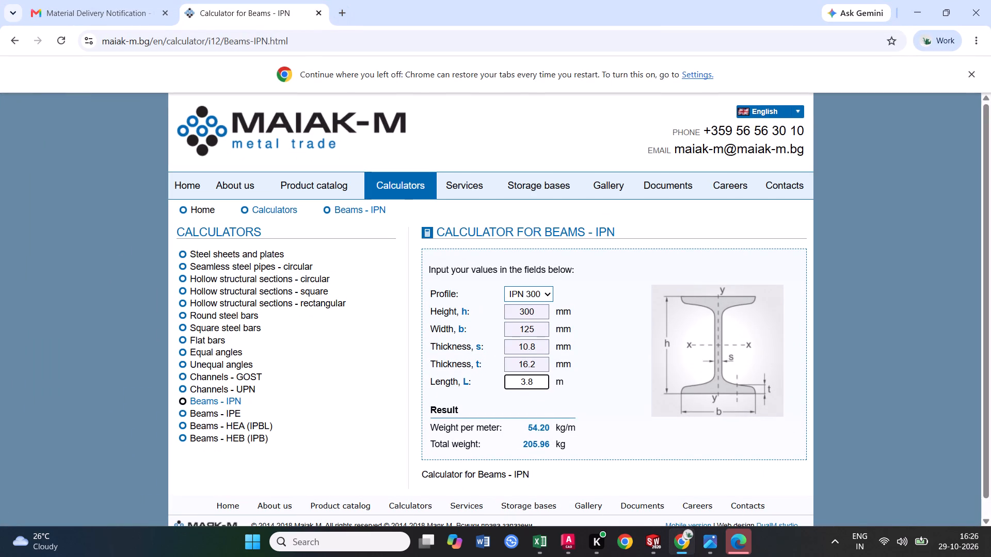
{"action": "left_click", "coordinate": [534, 380]}
{"action": "left_click", "coordinate": [234, 411]}
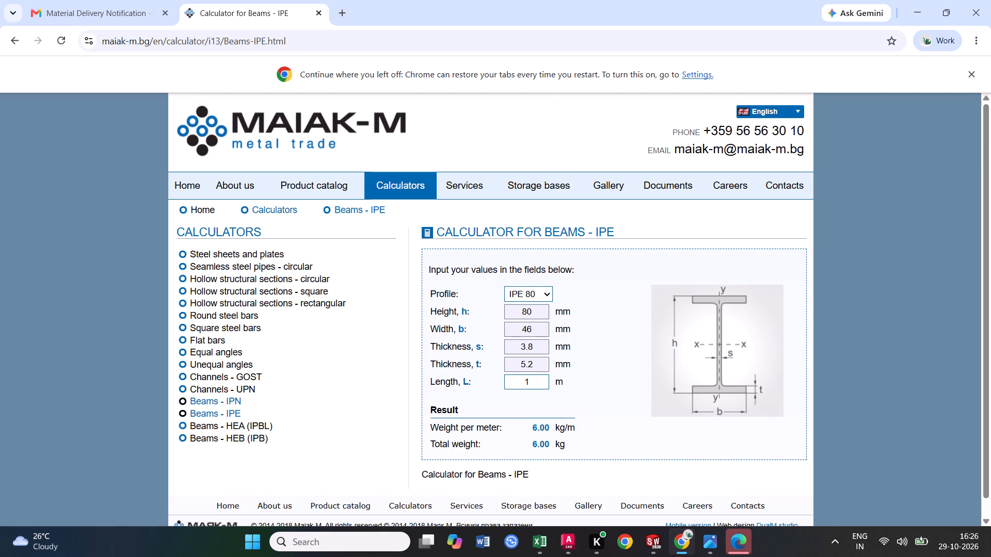
{"action": "left_click", "coordinate": [533, 296]}
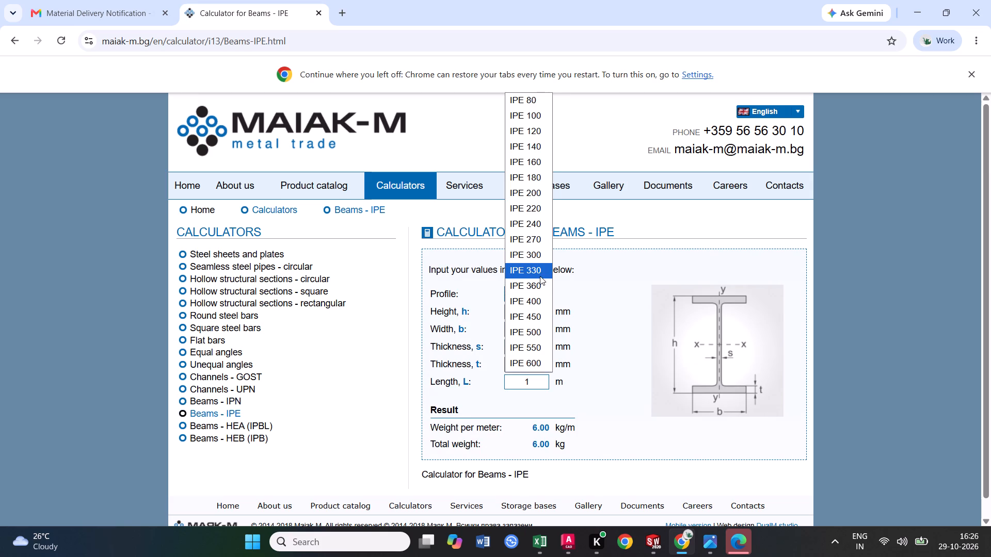
{"action": "left_click", "coordinate": [535, 259]}
{"action": "left_click", "coordinate": [541, 314]}
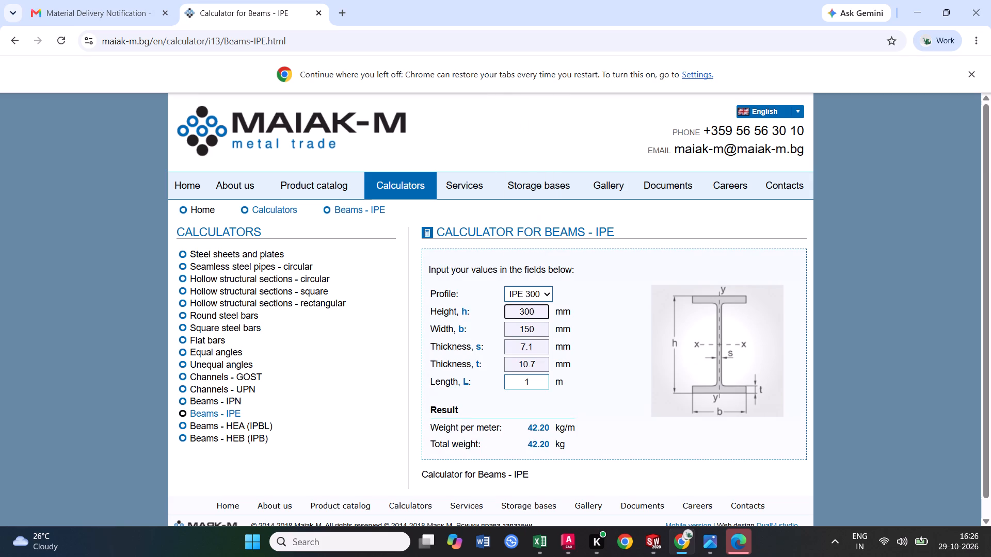
{"action": "left_click", "coordinate": [538, 331]}
{"action": "left_click", "coordinate": [535, 371]}
{"action": "left_click_drag", "start_coordinate": [535, 383], "coordinate": [506, 384]}
{"action": "type", "text": "3.8"}
{"action": "left_click", "coordinate": [554, 395]}
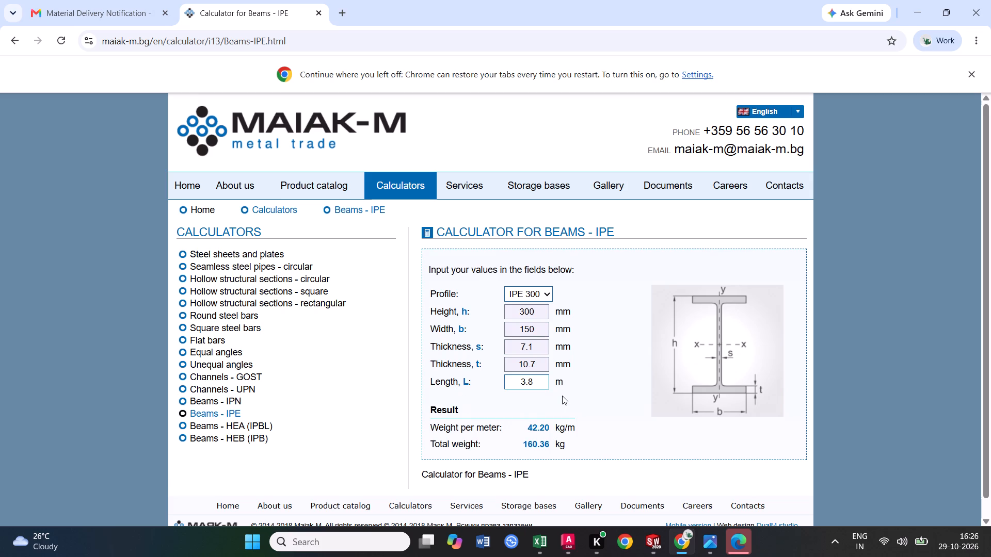
Multiply 160 by 2 in Calculator to get the weight of two IPE 300 beams.
{"action": "left_click", "coordinate": [542, 408]}
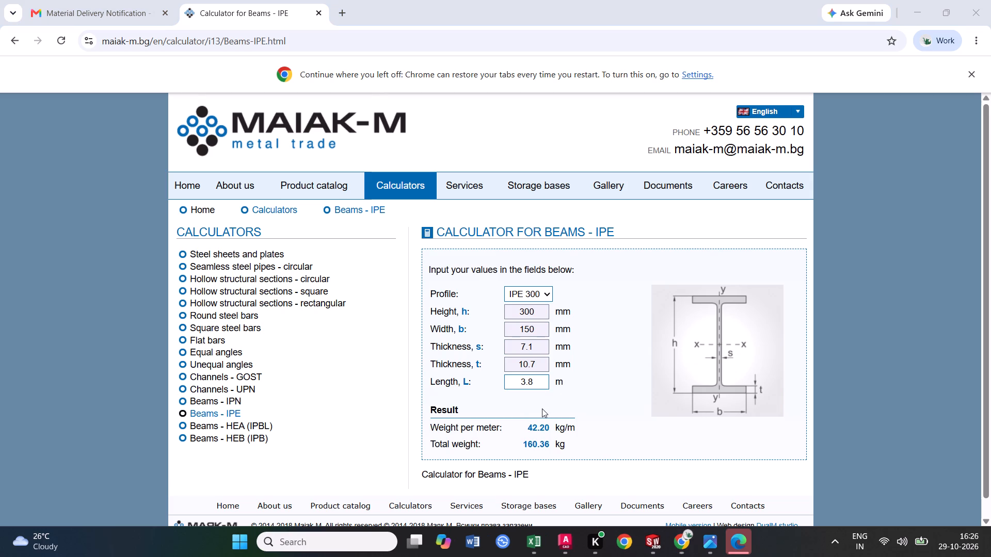
{"action": "type", "text": "160*2"}
{"action": "key", "text": "Return"}
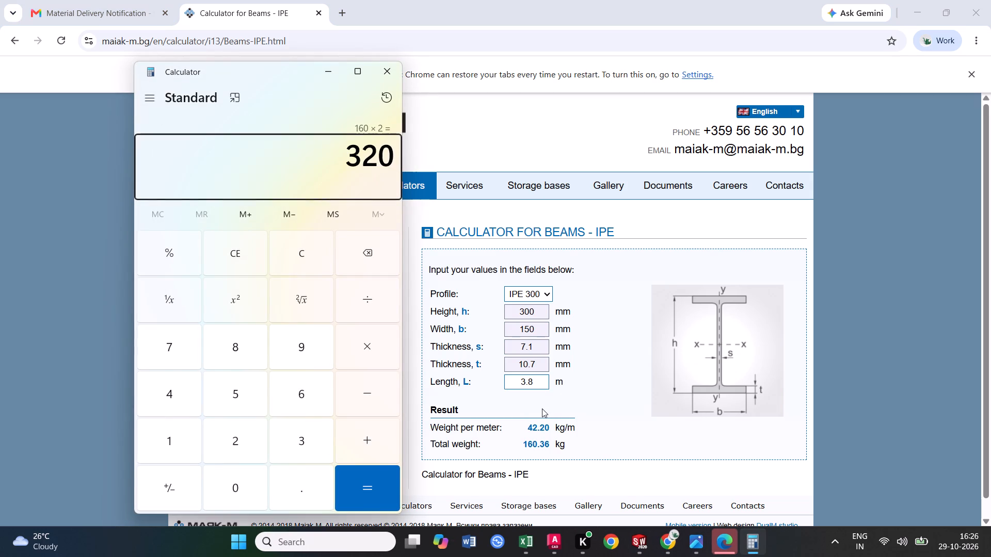
{"action": "left_click", "coordinate": [384, 72]}
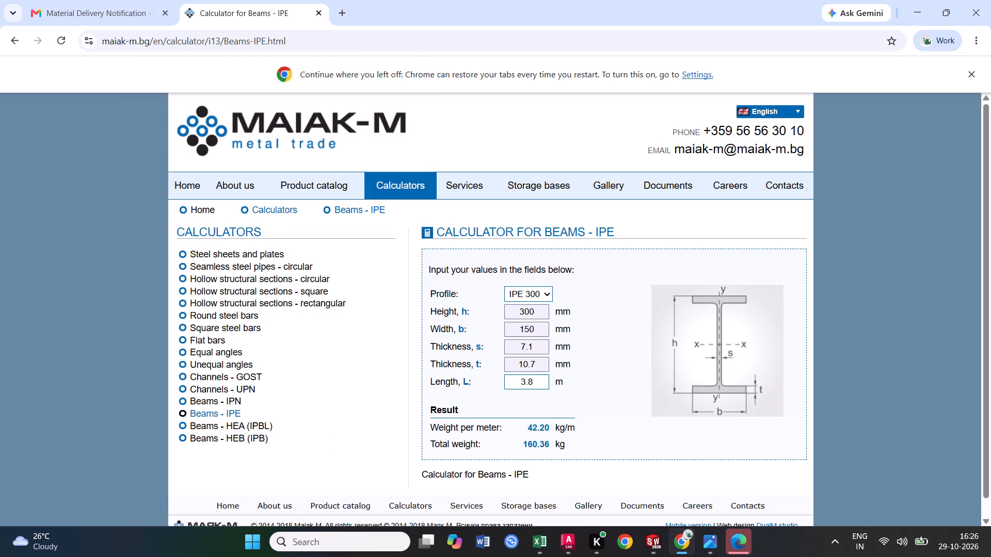
Look through the HEA (IPBL) and HEB (IPB) beam calculators and their section drawings.
{"action": "left_click", "coordinate": [537, 329]}
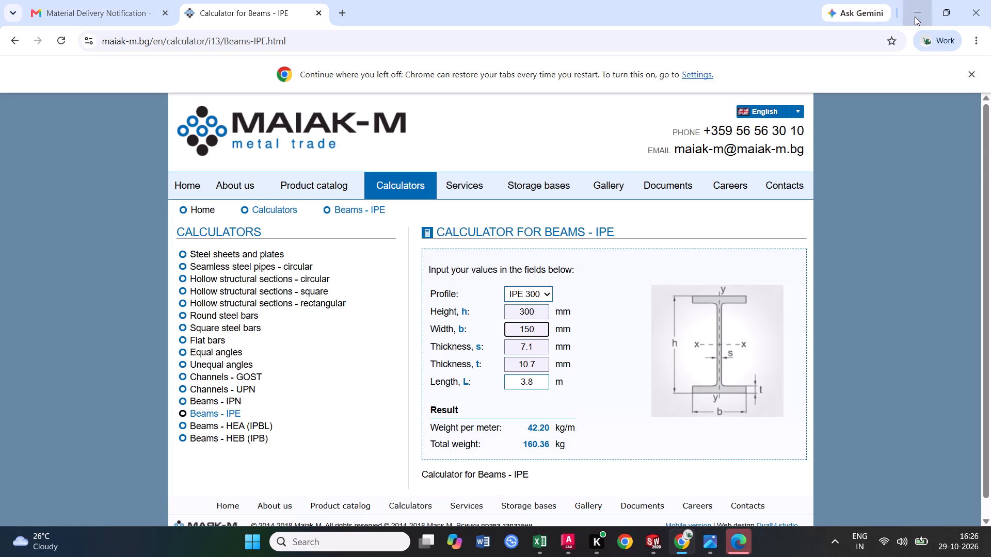
{"action": "left_click", "coordinate": [236, 426]}
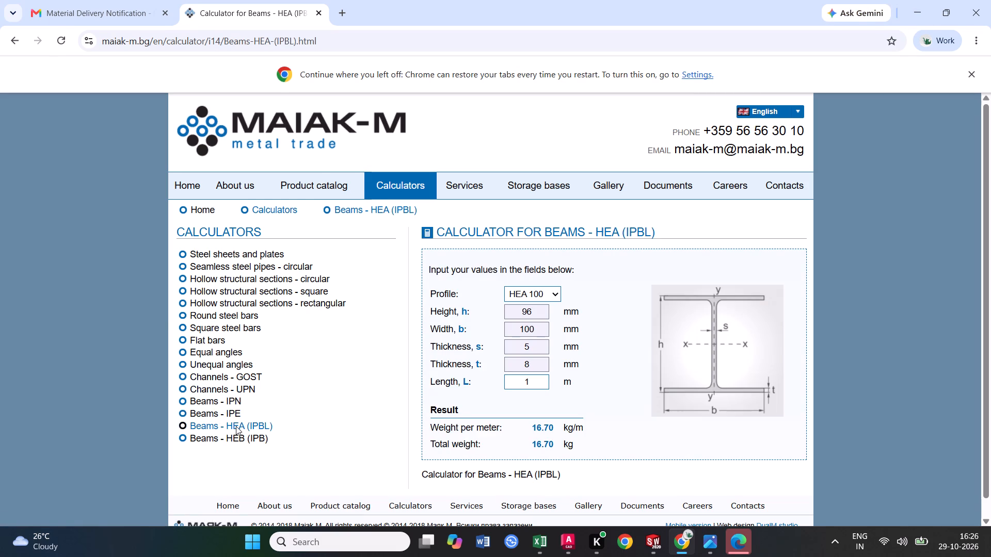
{"action": "left_click", "coordinate": [243, 436]}
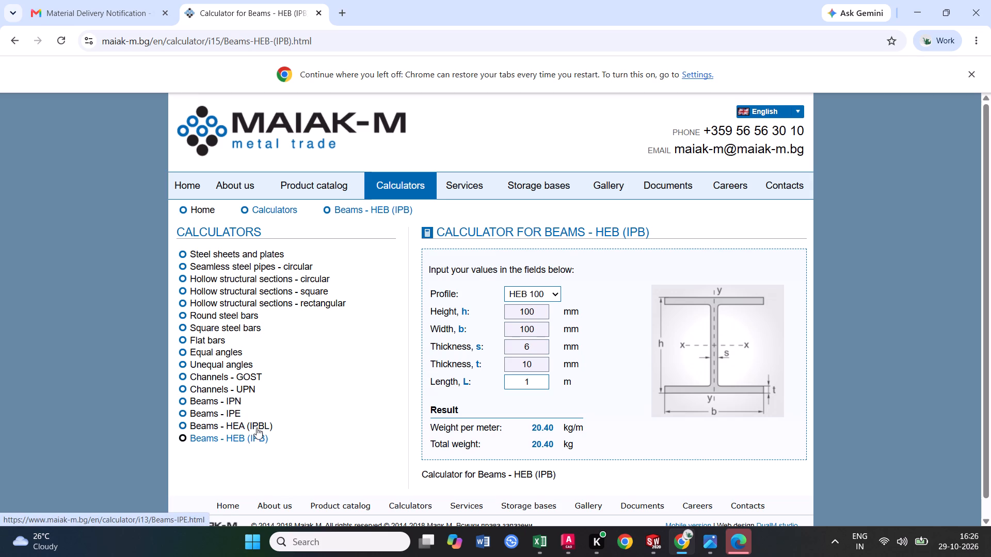
Compute the weight of an IPN 300 beam 3.8 m long with the IPN beam calculator.
{"action": "left_click", "coordinate": [230, 403]}
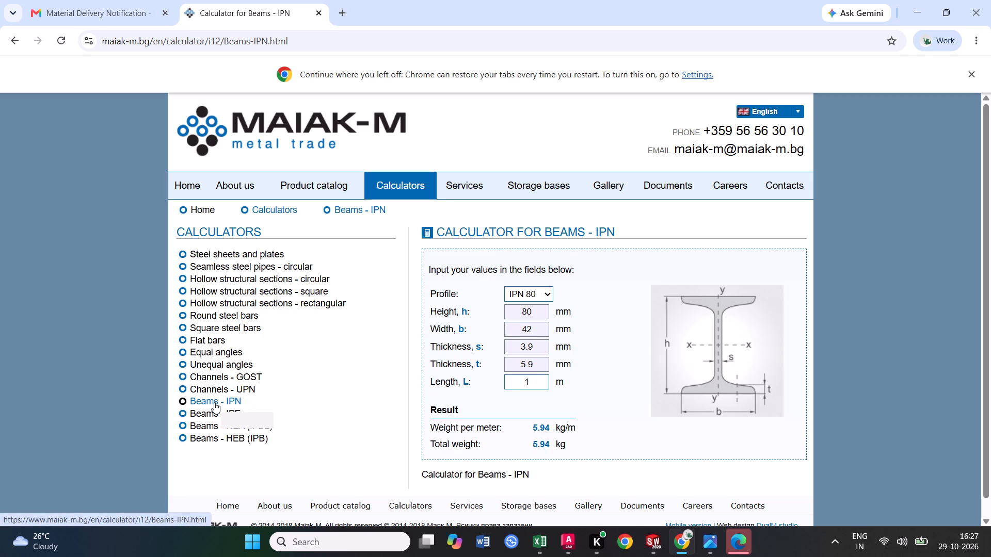
{"action": "left_click", "coordinate": [546, 299]}
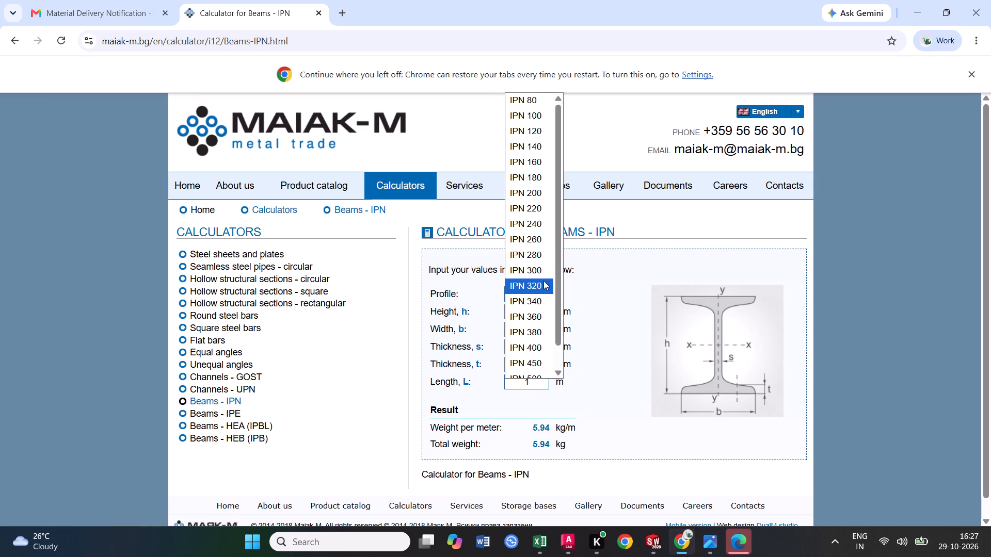
{"action": "left_click", "coordinate": [540, 275]}
{"action": "left_click", "coordinate": [541, 316]}
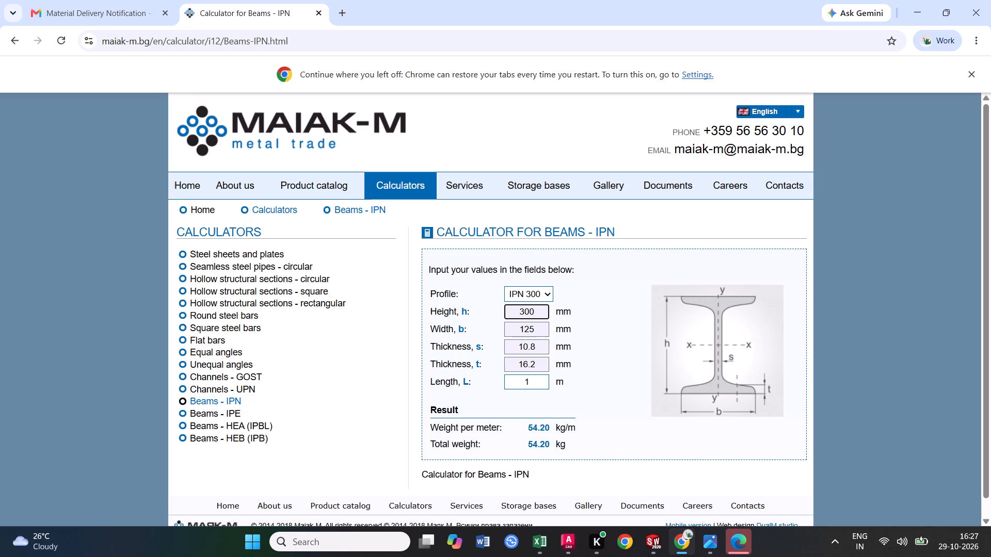
{"action": "left_click", "coordinate": [538, 330]}
{"action": "left_click_drag", "start_coordinate": [530, 380], "coordinate": [504, 382]}
{"action": "left_click_drag", "start_coordinate": [504, 382], "coordinate": [503, 383]}
{"action": "type", "text": "3.8"}
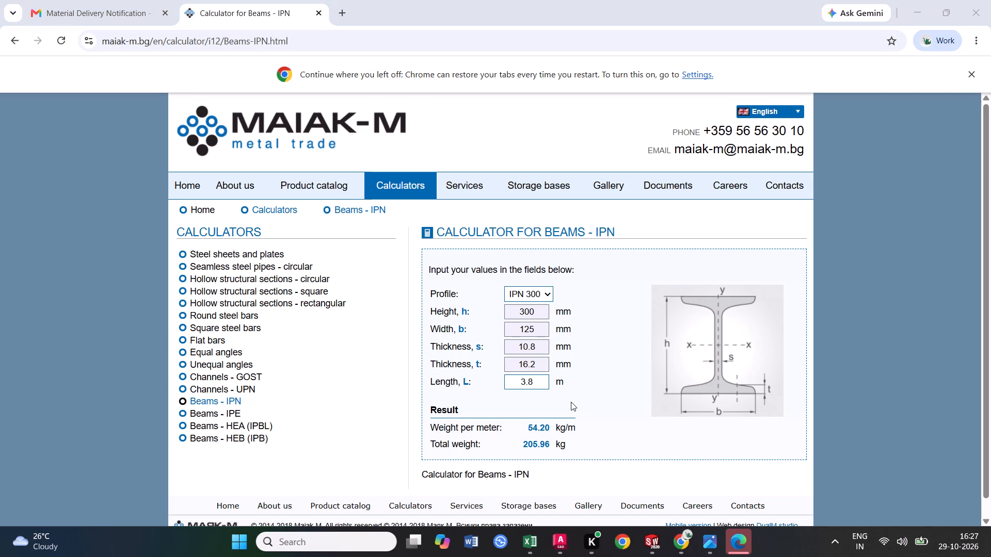
Multiply 206 by 2 in Calculator to get the weight of two IPN 300 beams.
{"action": "type", "text": "206*"}
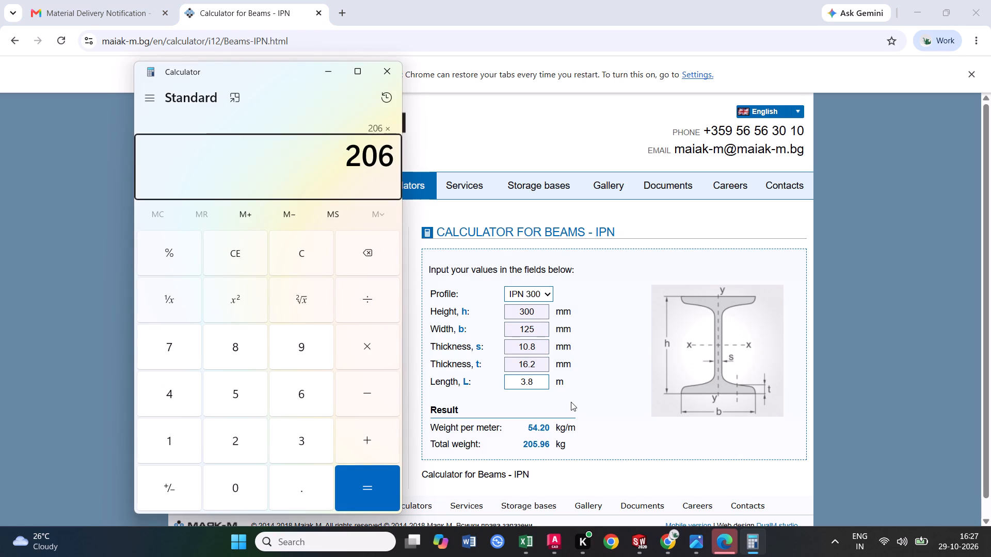
{"action": "key", "text": "2"}
{"action": "key", "text": "Return"}
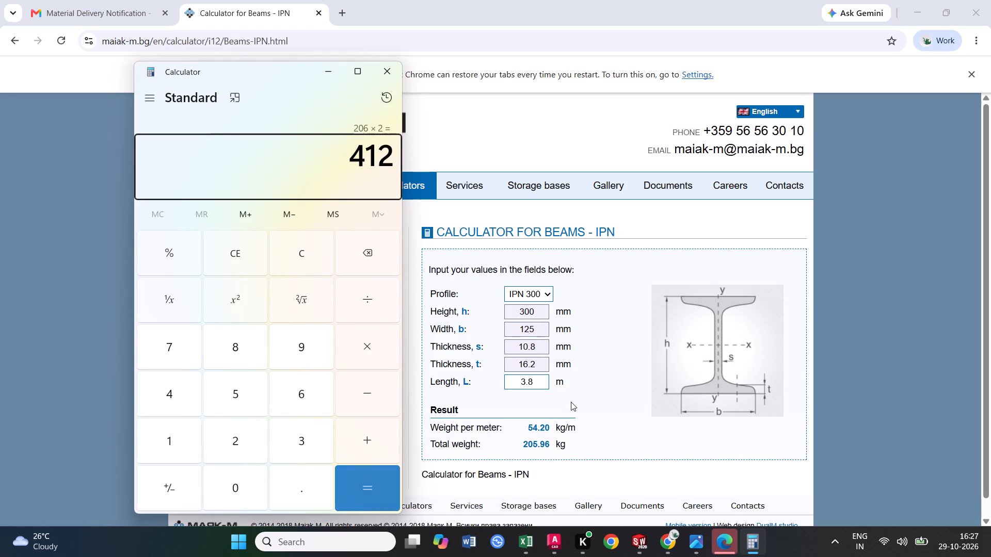
{"action": "left_click", "coordinate": [388, 73]}
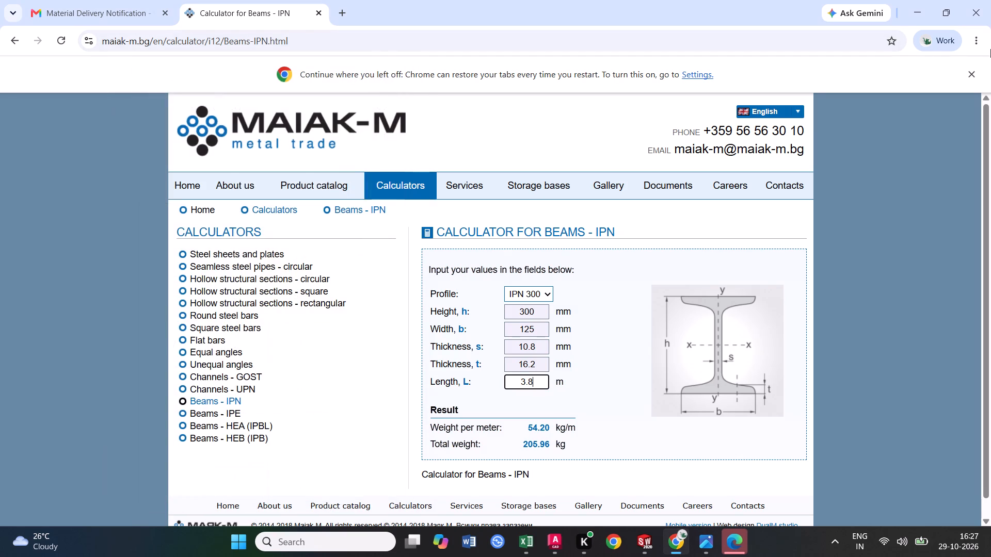
Return to the Excel BOM and change the MACHINE BASE I SECTION row's quantity and weight entry to 2no /412KG.
{"action": "left_click", "coordinate": [921, 20]}
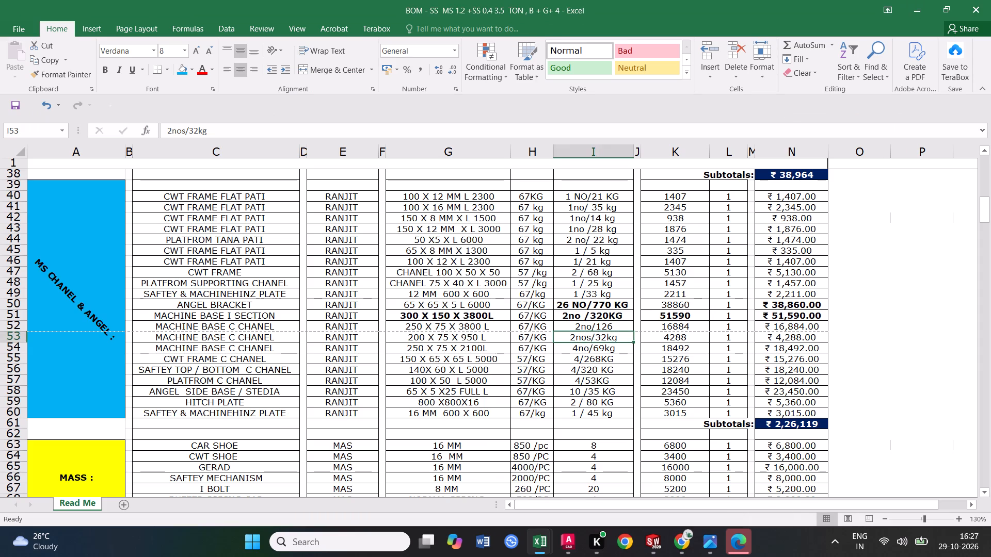
{"action": "left_click", "coordinate": [589, 338]}
{"action": "double_click", "coordinate": [606, 314]}
{"action": "left_click_drag", "start_coordinate": [609, 314], "coordinate": [597, 314]}
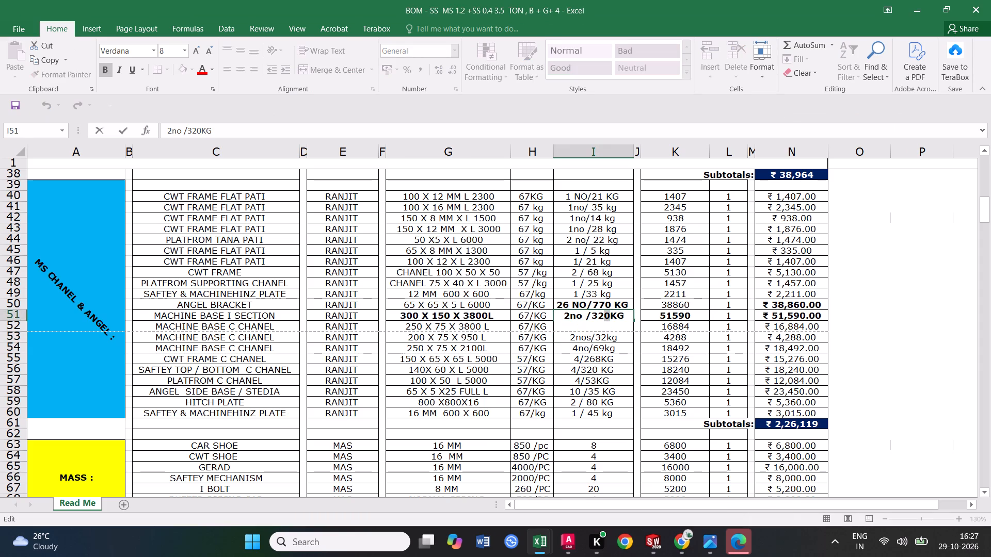
{"action": "left_click_drag", "start_coordinate": [597, 314], "coordinate": [594, 314]}
{"action": "type", "text": "412"}
{"action": "left_click", "coordinate": [634, 348]}
Multiply 412 by 67 in Calculator to get the MACHINE BASE I SECTION cost.
{"action": "left_click", "coordinate": [688, 318]}
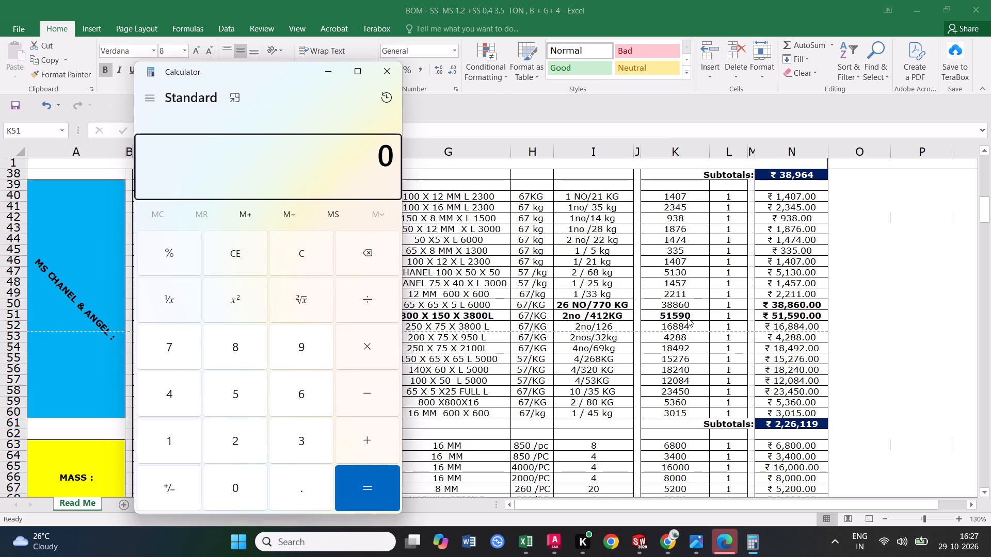
{"action": "type", "text": "412"}
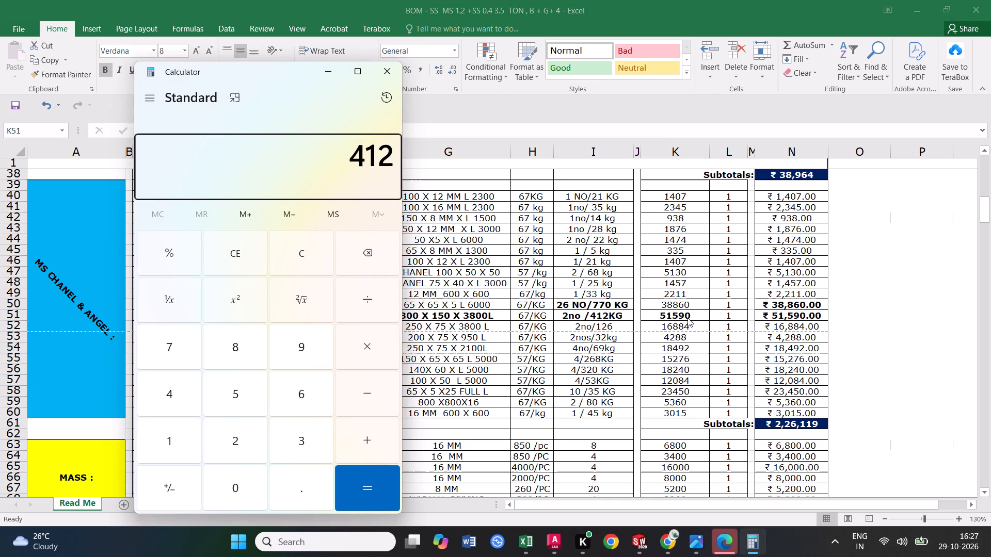
{"action": "type", "text": "*67"}
{"action": "key", "text": "Return"}
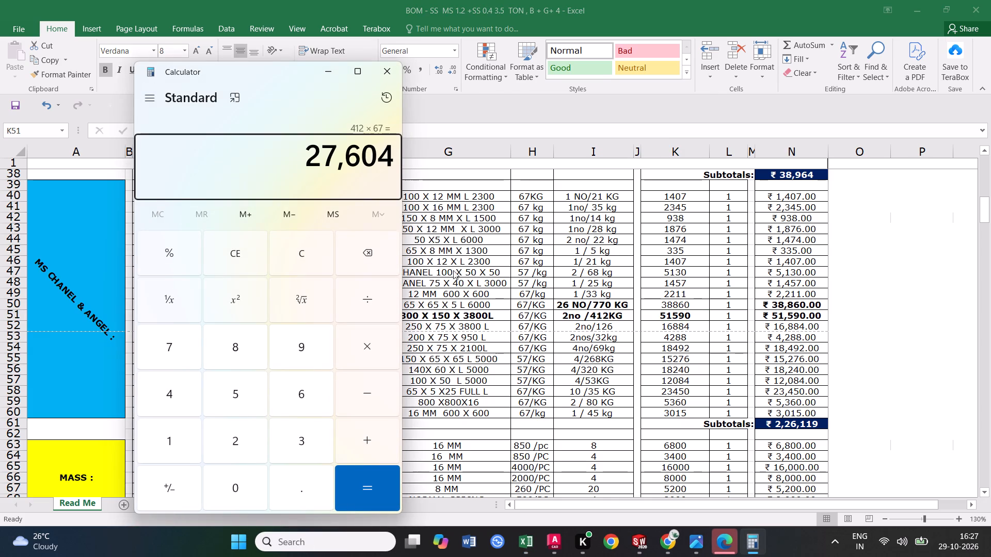
{"action": "left_click", "coordinate": [384, 72]}
Enter 27604 as the MACHINE BASE I SECTION row's cost in column K and save the workbook.
{"action": "left_click", "coordinate": [682, 318]}
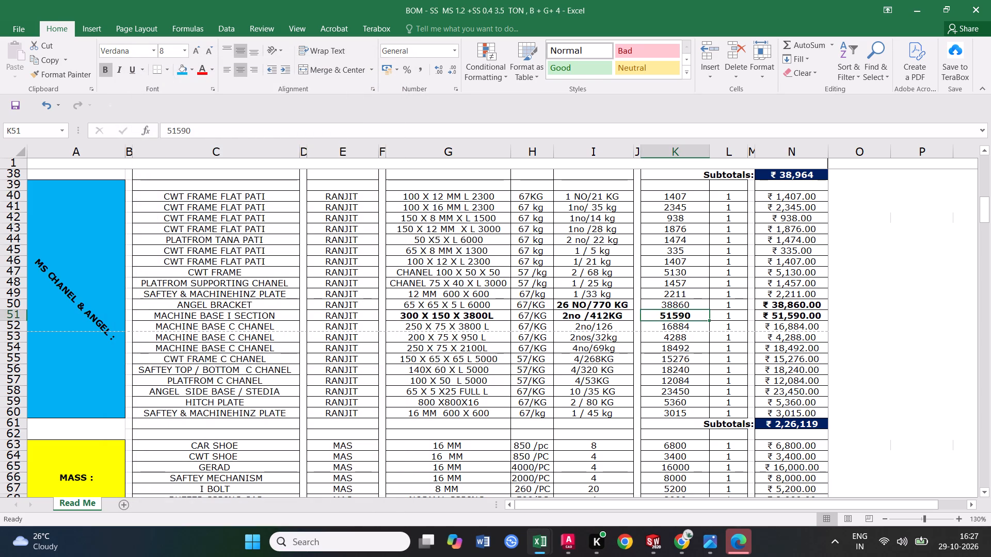
{"action": "type", "text": "27604"}
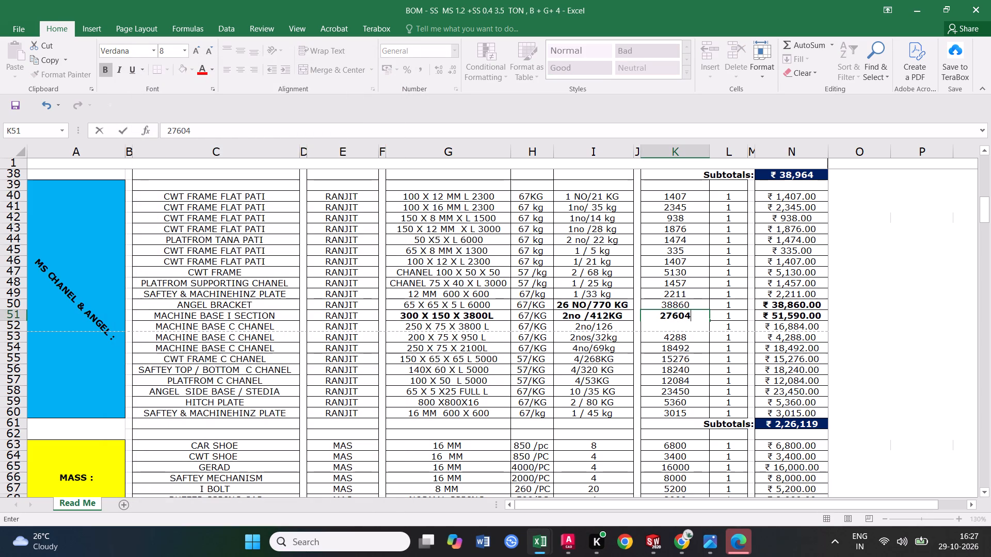
{"action": "left_click", "coordinate": [669, 361]}
{"action": "triple_click", "coordinate": [16, 107]}
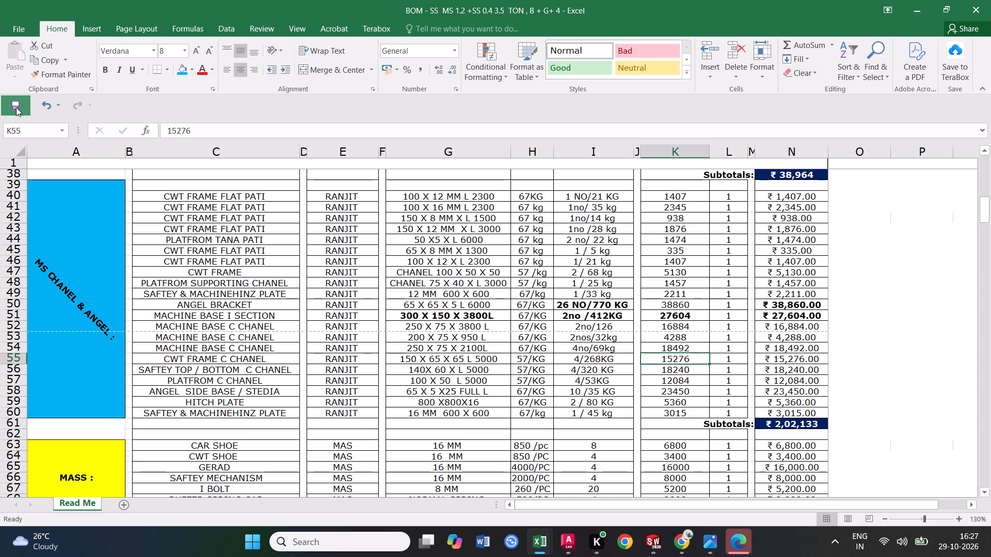
Recheck the MACHINE BASE I SECTION cost against its weight by multiplying 412 by 67 in Calculator.
{"action": "left_click", "coordinate": [625, 351]}
{"action": "left_click", "coordinate": [689, 315]}
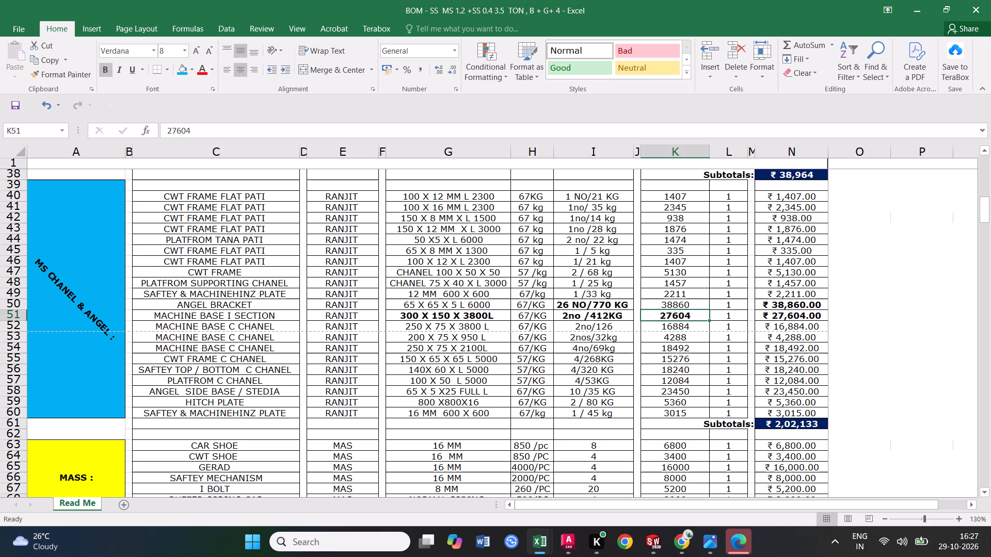
{"action": "left_click", "coordinate": [612, 306]}
{"action": "left_click", "coordinate": [680, 316]}
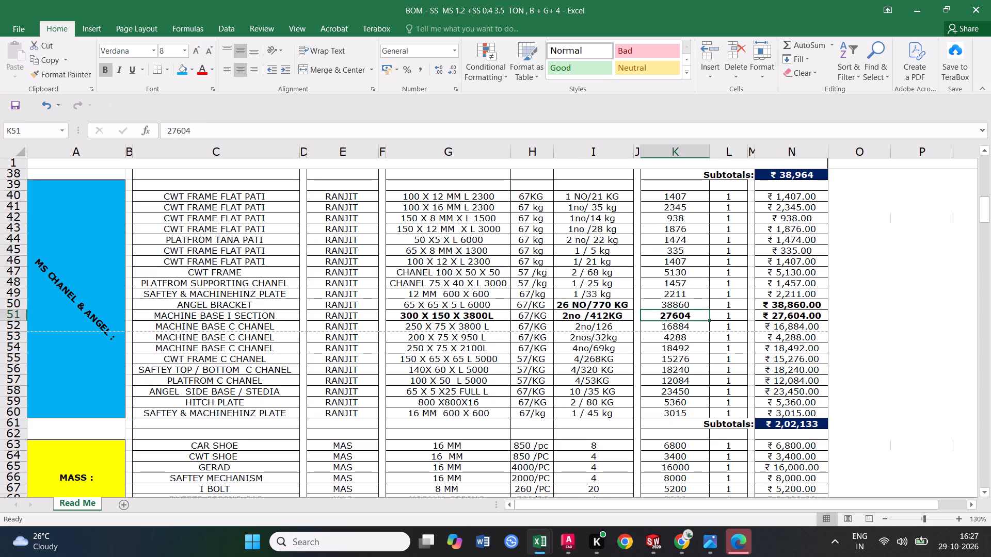
{"action": "double_click", "coordinate": [601, 319]}
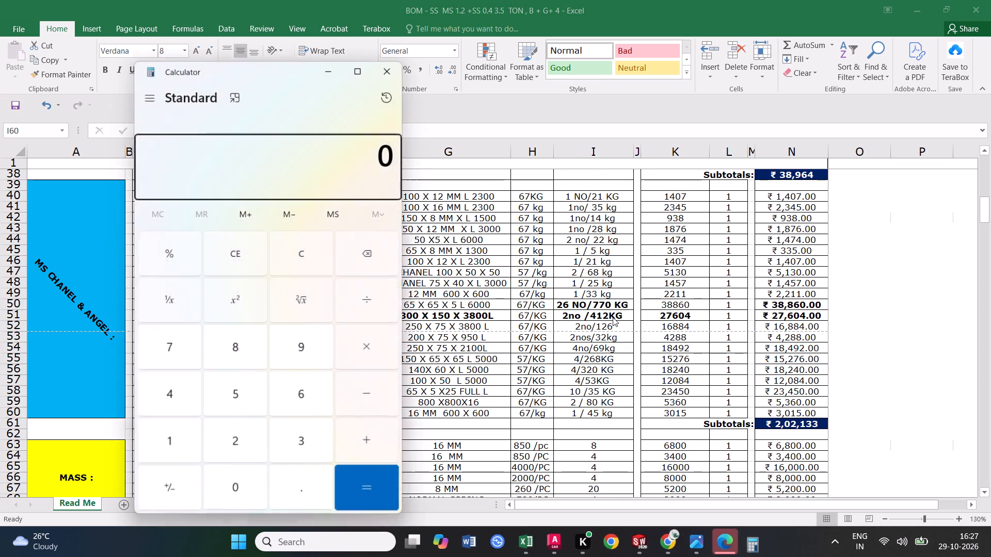
{"action": "type", "text": "412*67"}
{"action": "key", "text": "Return"}
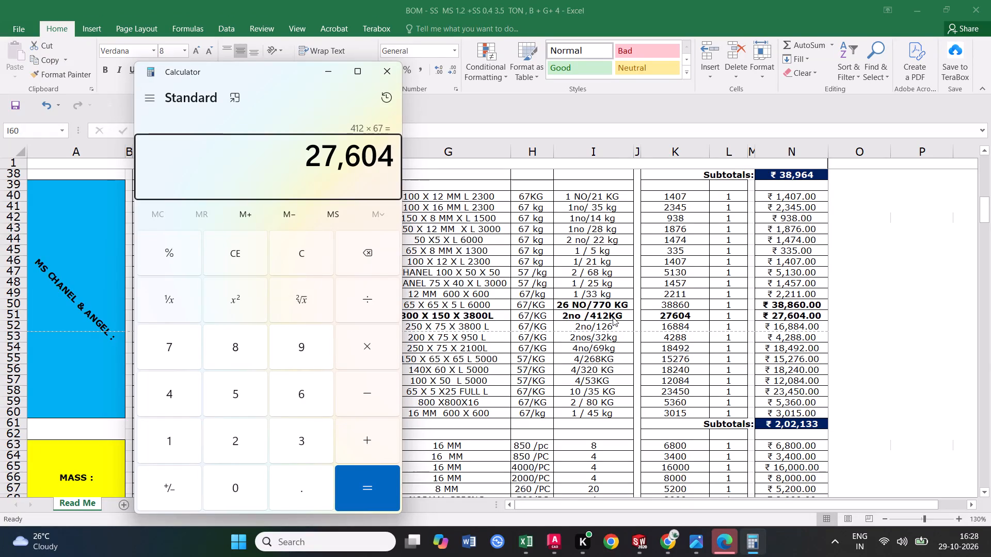
{"action": "left_click", "coordinate": [390, 78]}
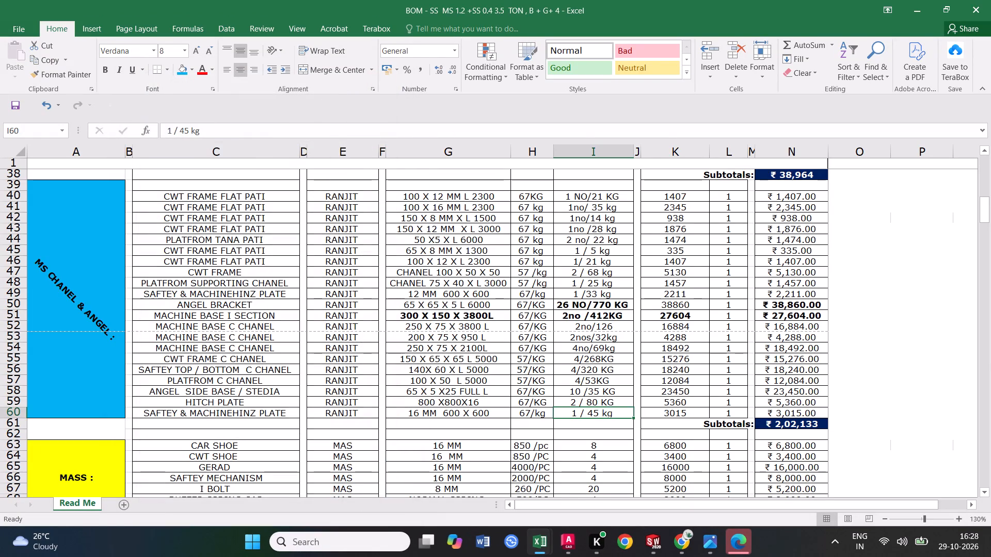
Divide 770 by 26 in Calculator to get the weight per piece for the ANGEL BRACKET row.
{"action": "left_click", "coordinate": [677, 305]}
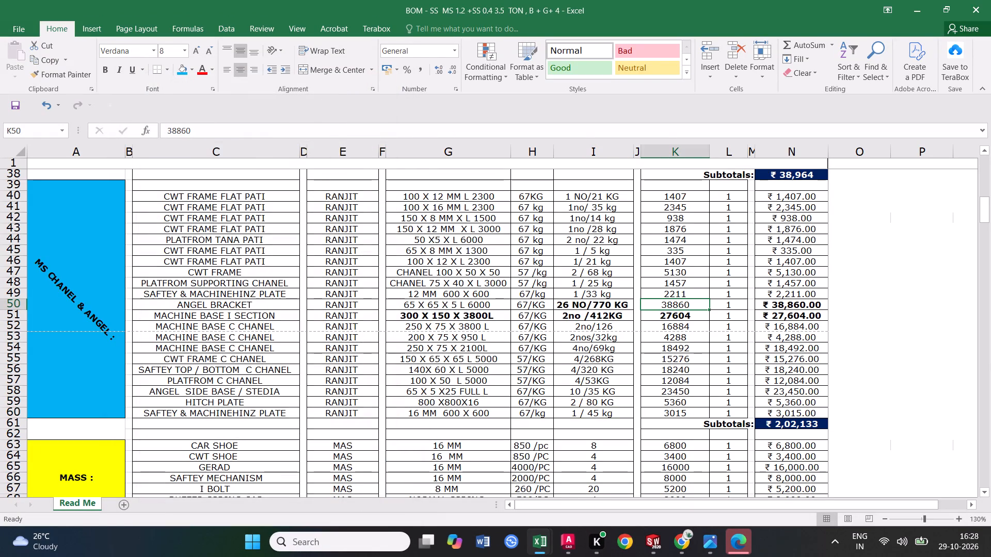
{"action": "type", "text": "770"}
{"action": "key", "text": "slash"}
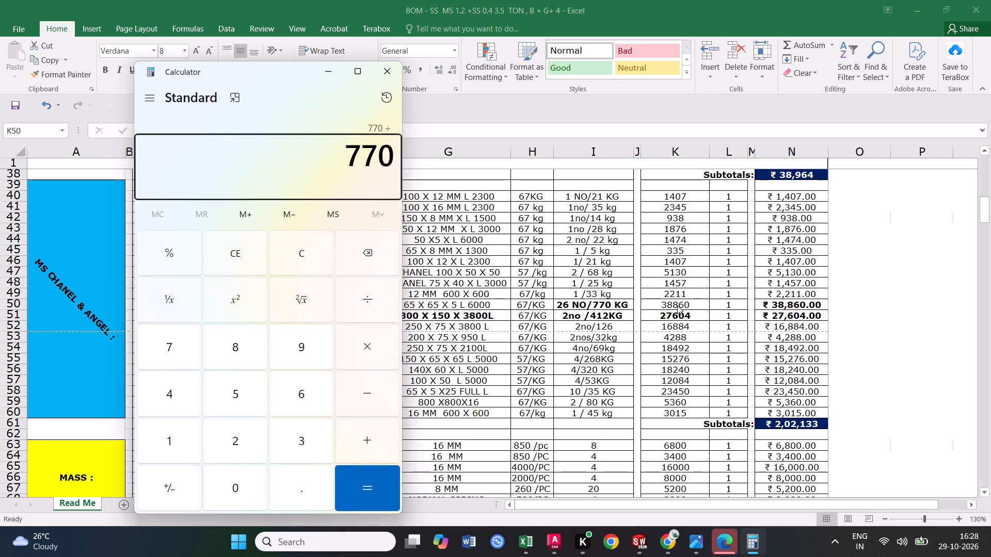
{"action": "type", "text": "26"}
{"action": "key", "text": "Return"}
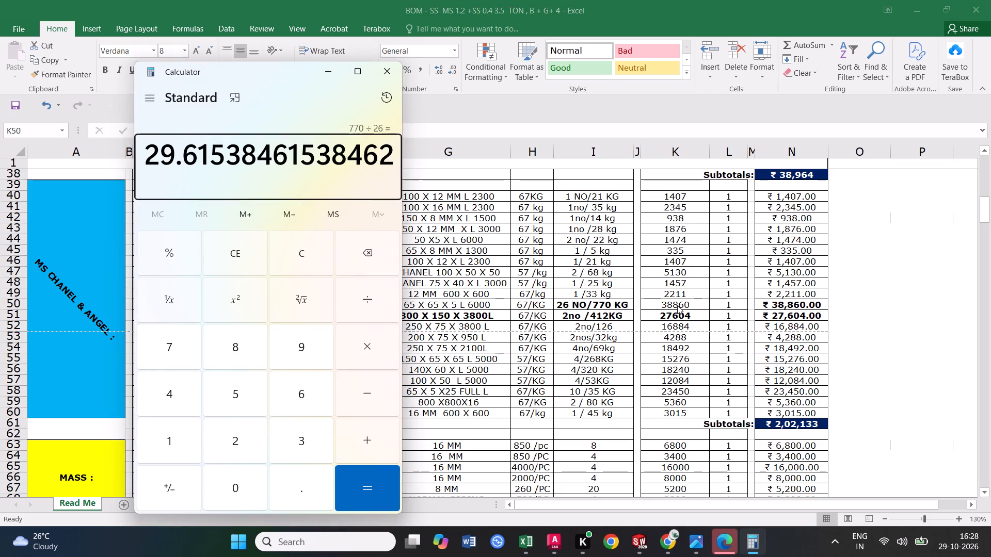
{"action": "left_click", "coordinate": [378, 73]}
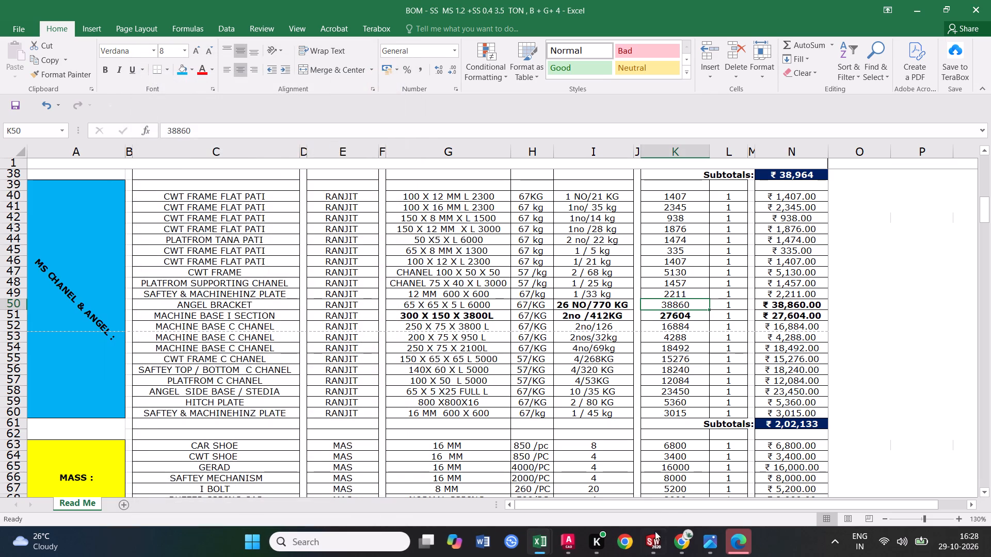
Switch to the Maiak-M calculator in Chrome and compute the weight of a 65 mm equal angle, 5 mm thick, for 1 m length.
{"action": "left_click", "coordinate": [681, 483]}
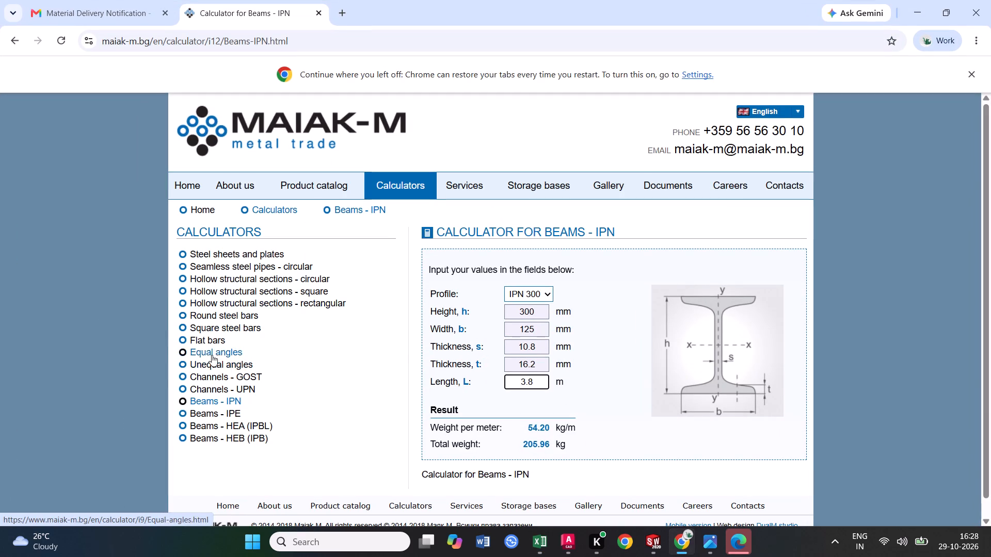
{"action": "left_click", "coordinate": [217, 349]}
{"action": "left_click", "coordinate": [532, 291]}
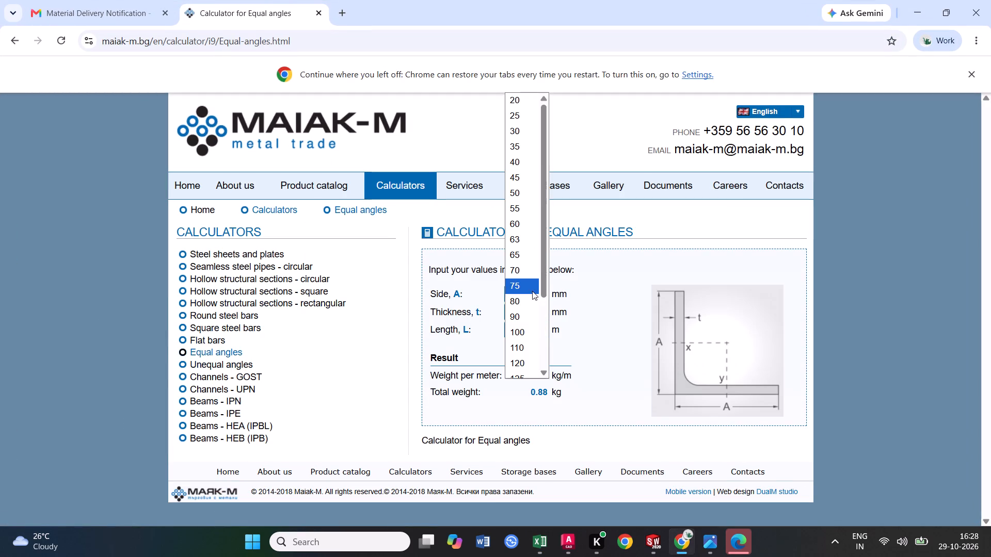
{"action": "left_click", "coordinate": [524, 255]}
{"action": "left_click", "coordinate": [536, 332]}
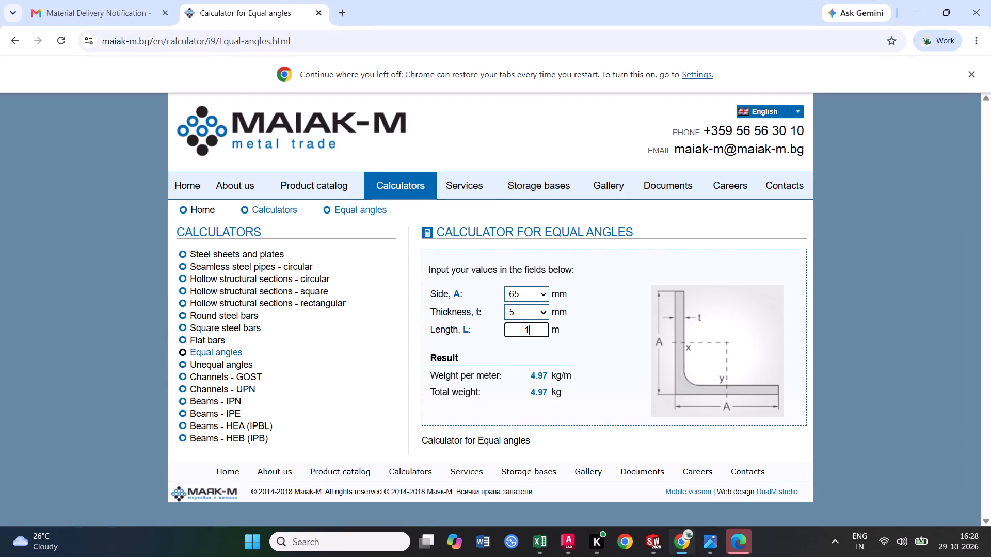
{"action": "left_click_drag", "start_coordinate": [538, 329], "coordinate": [514, 330]}
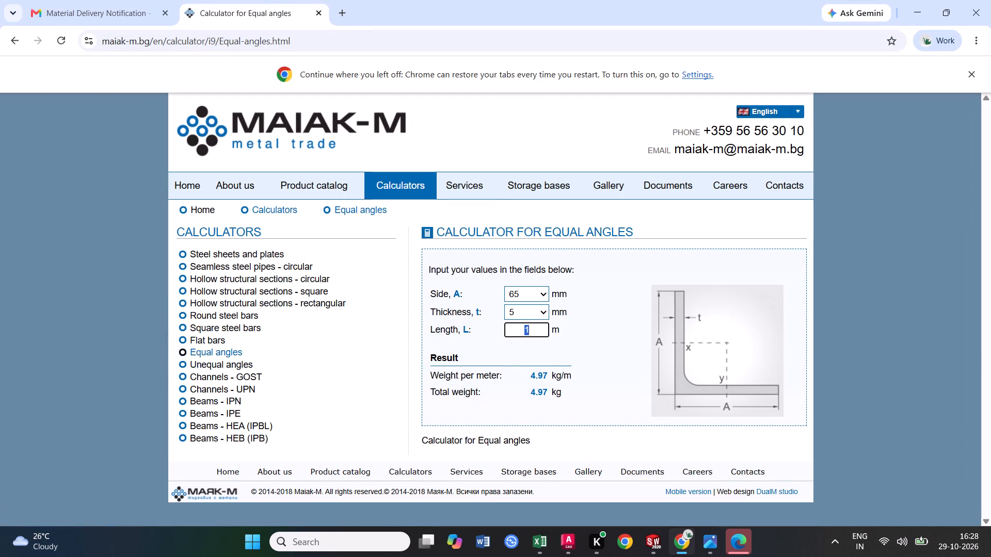
{"action": "left_click_drag", "start_coordinate": [534, 329], "coordinate": [514, 333]}
{"action": "left_click", "coordinate": [534, 333]}
{"action": "left_click_drag", "start_coordinate": [534, 332], "coordinate": [518, 332]}
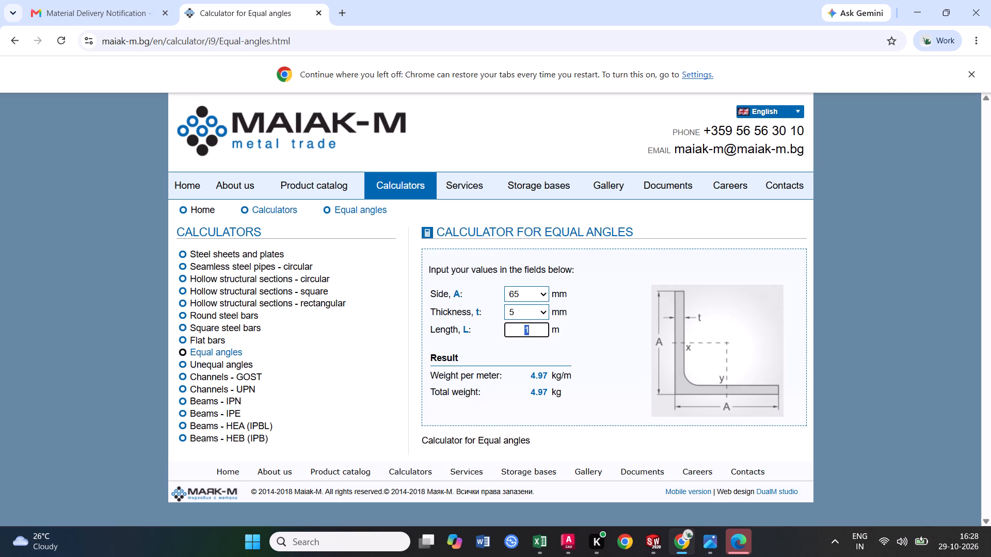
{"action": "left_click", "coordinate": [534, 330]}
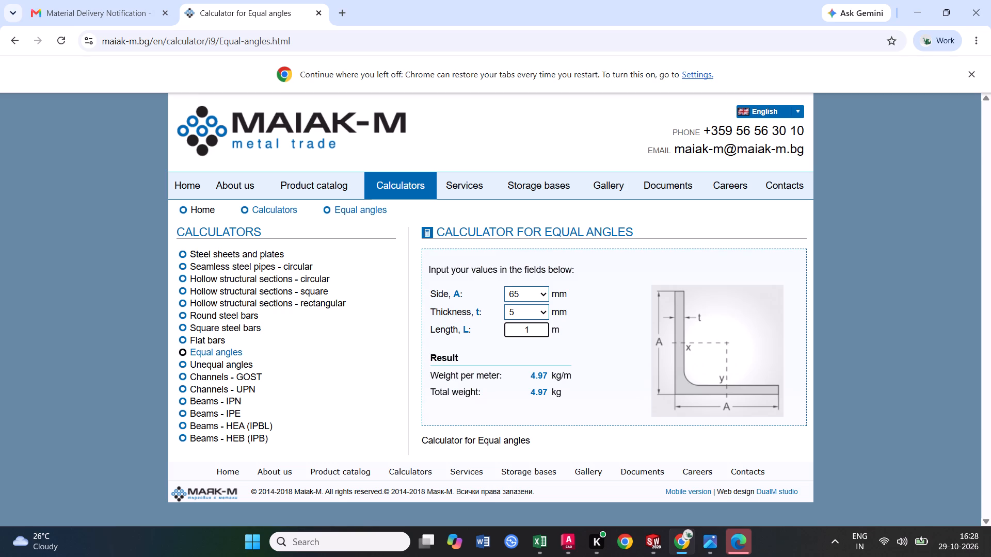
{"action": "left_click_drag", "start_coordinate": [534, 330], "coordinate": [519, 331]}
{"action": "left_click", "coordinate": [529, 332]}
Return to the Excel BOM and check the size entry of the ANGEL BRACKET row.
{"action": "left_click", "coordinate": [901, 15]}
{"action": "left_click", "coordinate": [912, 14]}
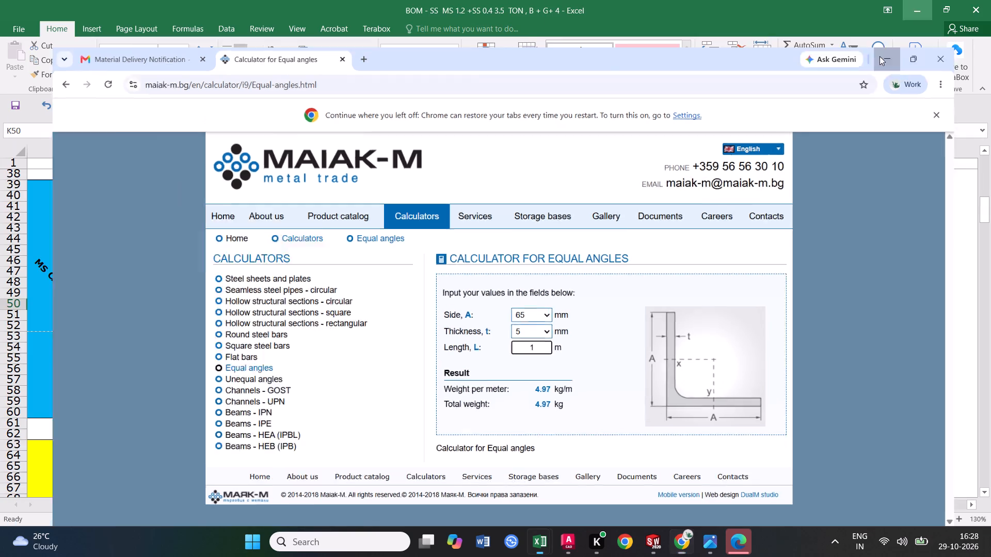
{"action": "left_click", "coordinate": [576, 314]}
{"action": "left_click", "coordinate": [479, 307]}
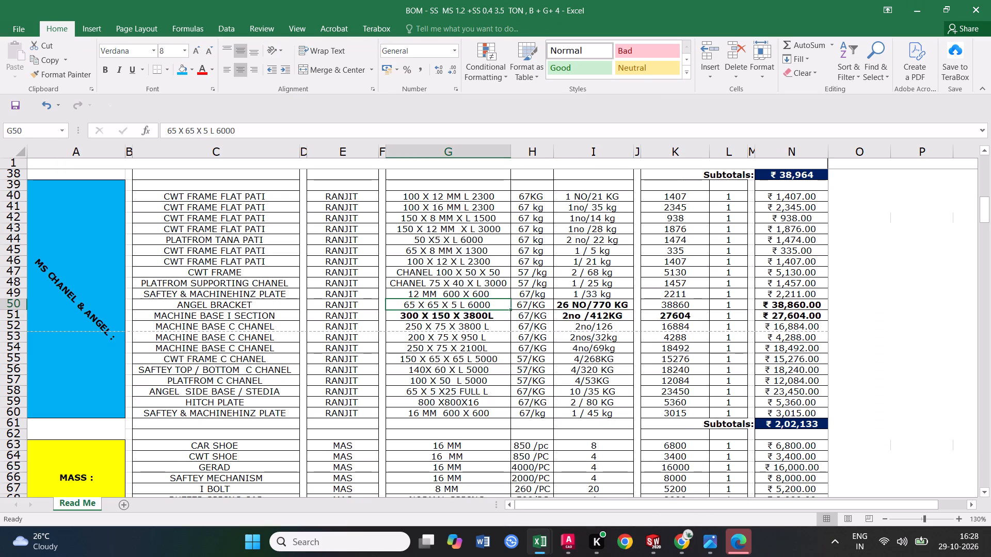
Compute the 65 x 5 mm equal angle's weight in the Maiak-M calculator for lengths of 1.55 m and 15.5 m.
{"action": "left_click", "coordinate": [241, 305]}
{"action": "left_click", "coordinate": [12, 304]}
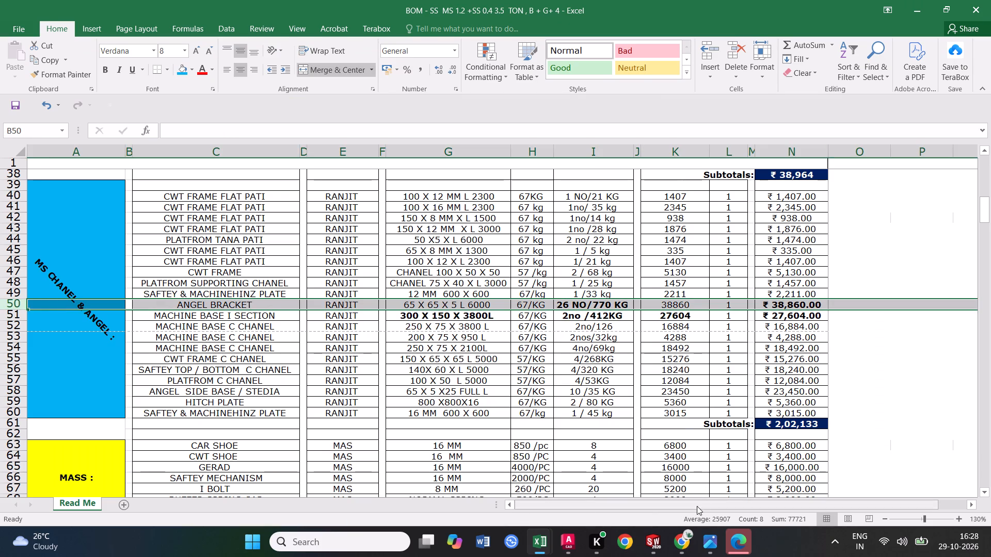
{"action": "left_click", "coordinate": [685, 540]}
{"action": "left_click", "coordinate": [532, 330]}
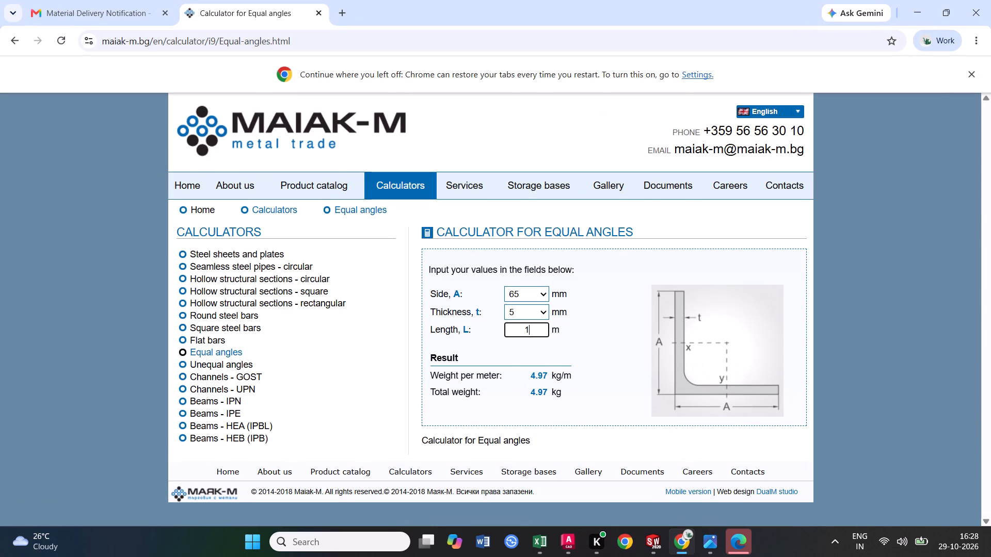
{"action": "type", "text": ".55"}
{"action": "left_click_drag", "start_coordinate": [535, 330], "coordinate": [518, 332]}
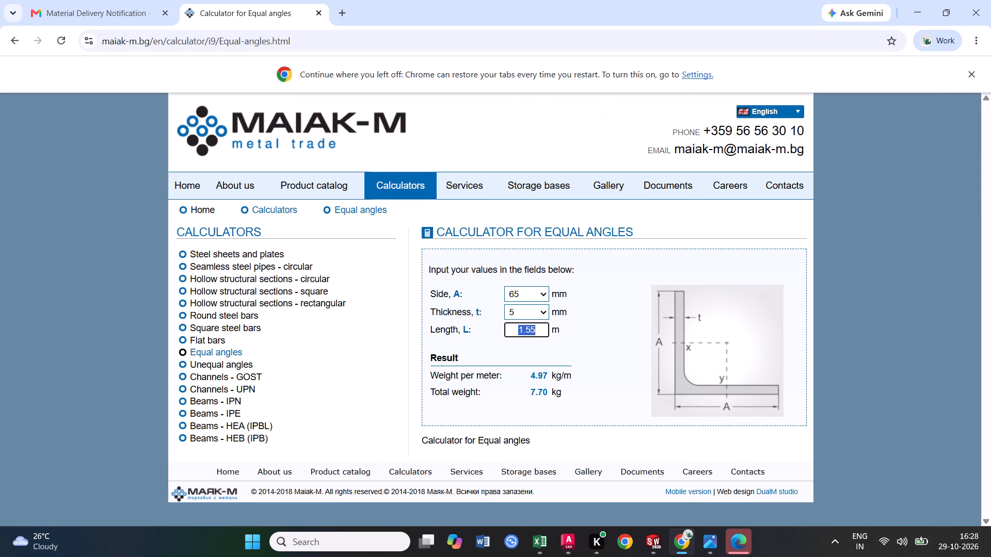
{"action": "left_click", "coordinate": [529, 333]}
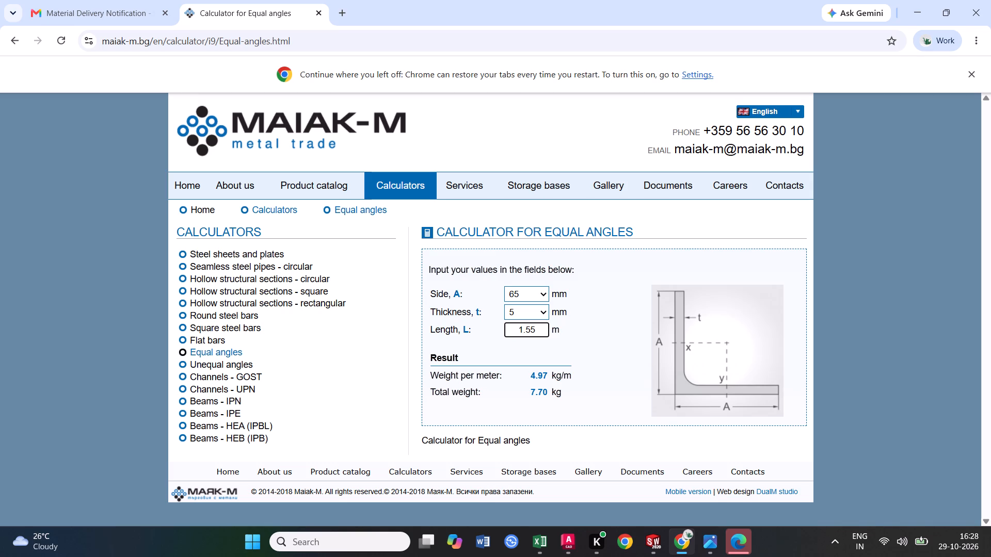
{"action": "left_click", "coordinate": [527, 329]}
{"action": "key", "text": "BackSpace"}
{"action": "left_click", "coordinate": [528, 330]}
{"action": "key", "text": "period"}
Compute the total weight of the 65 x 5 mm equal angle for a length of 155 m.
{"action": "left_click", "coordinate": [539, 331]}
{"action": "left_click_drag", "start_coordinate": [539, 331], "coordinate": [520, 331]}
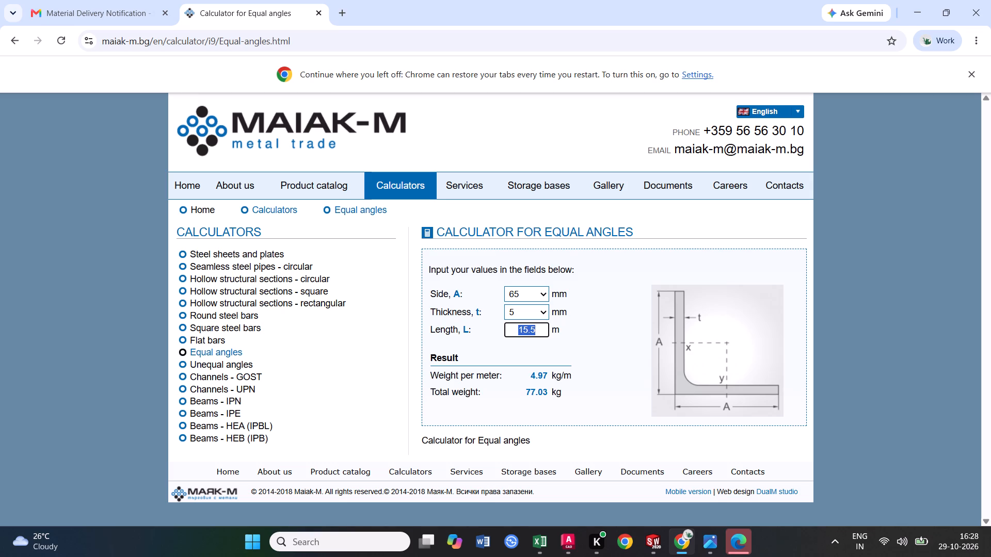
{"action": "left_click_drag", "start_coordinate": [520, 331], "coordinate": [518, 331]}
{"action": "left_click_drag", "start_coordinate": [536, 331], "coordinate": [517, 330]}
{"action": "type", "text": "155"}
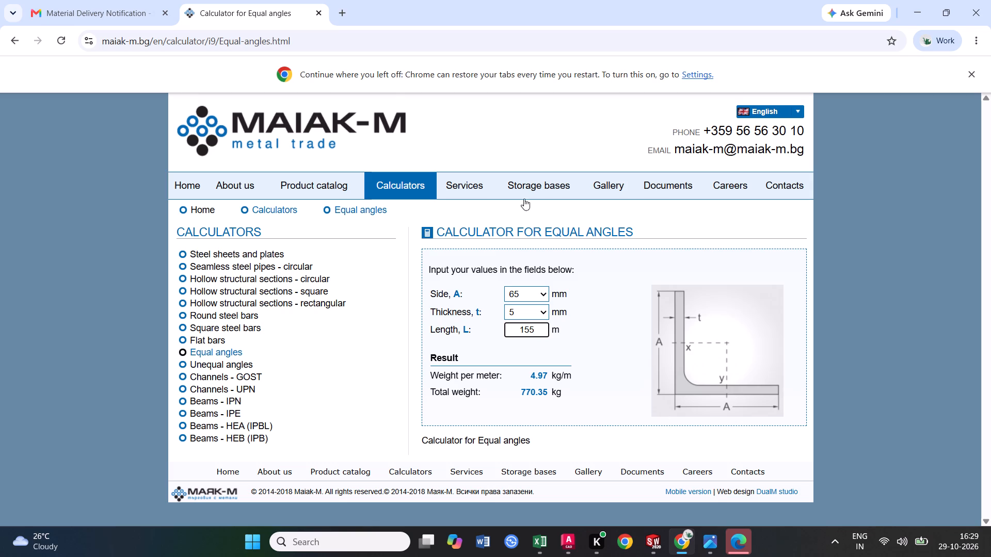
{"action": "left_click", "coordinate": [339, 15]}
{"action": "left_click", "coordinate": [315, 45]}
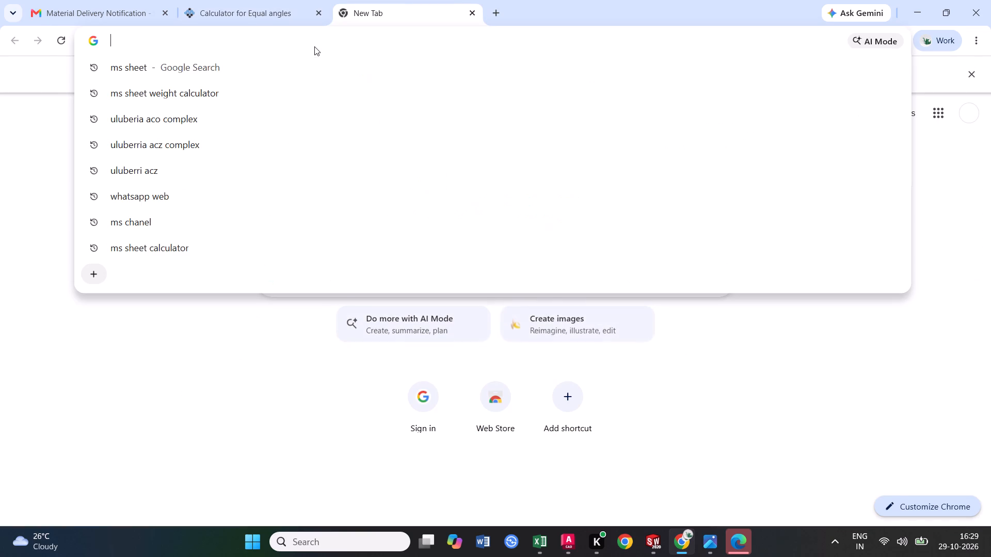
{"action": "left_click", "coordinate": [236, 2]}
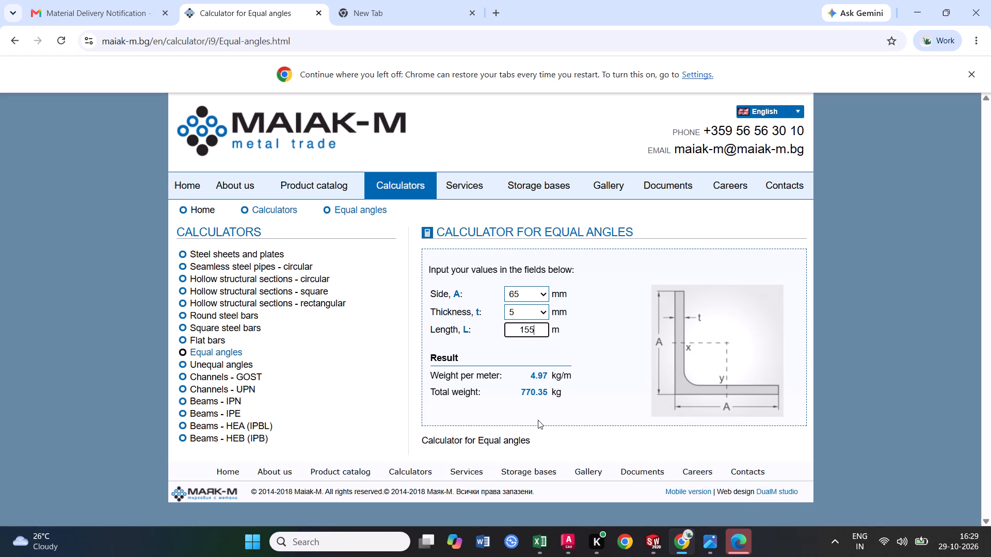
Return to the Excel BOM and multiply 770 by 67 in Calculator to check the cost in the ANGEL BRACKET row.
{"action": "left_click", "coordinate": [912, 7]}
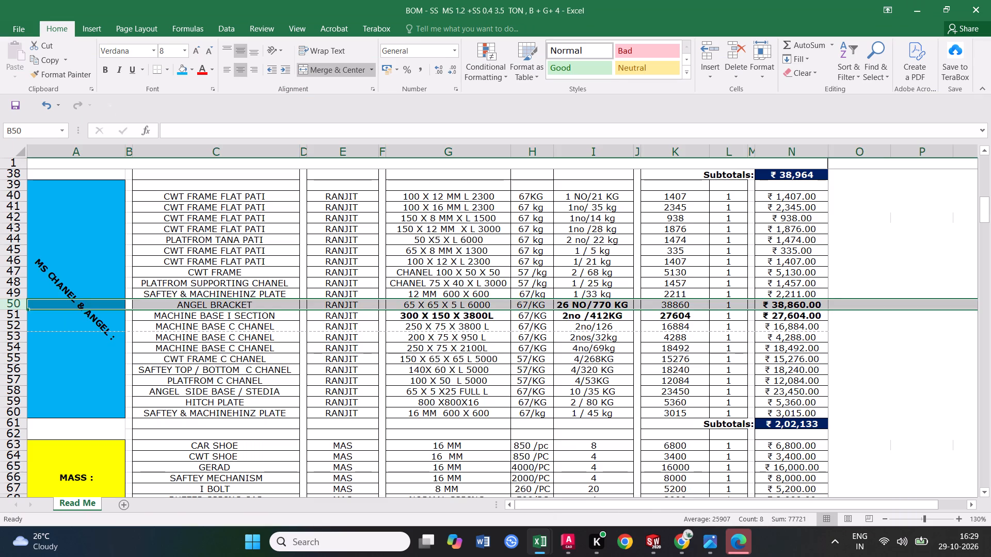
{"action": "left_click", "coordinate": [614, 307]}
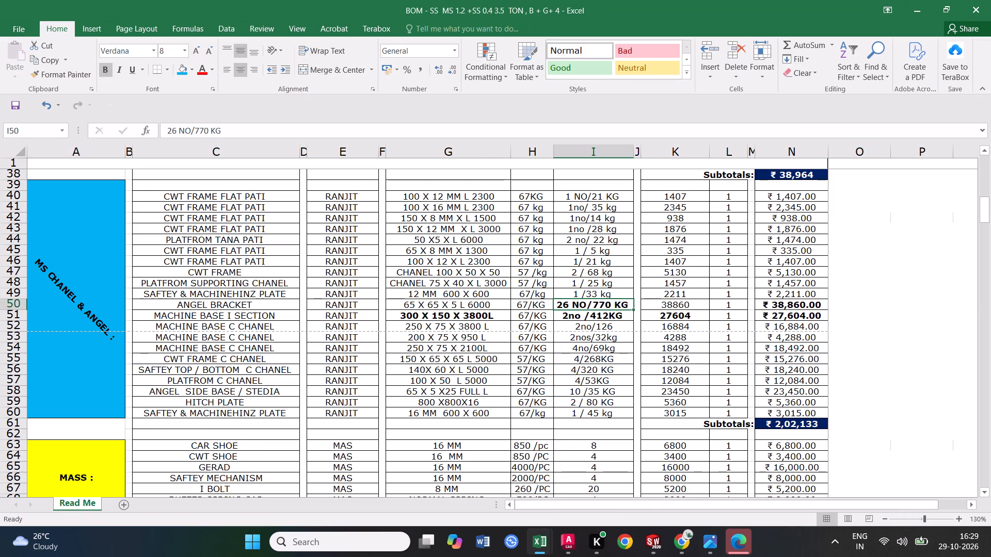
{"action": "type", "text": "770"}
{"action": "type", "text": "*67"}
{"action": "key", "text": "Return"}
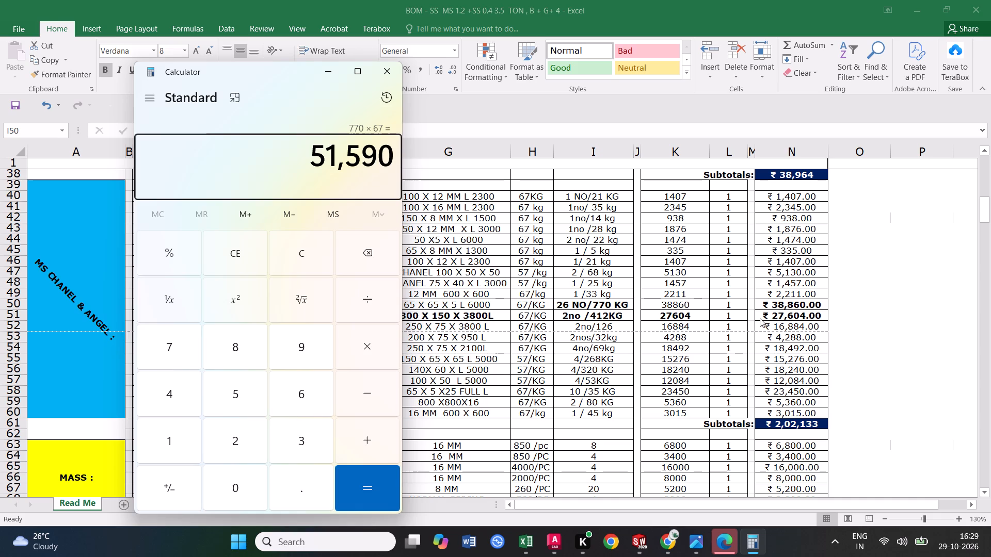
{"action": "left_click", "coordinate": [668, 306]}
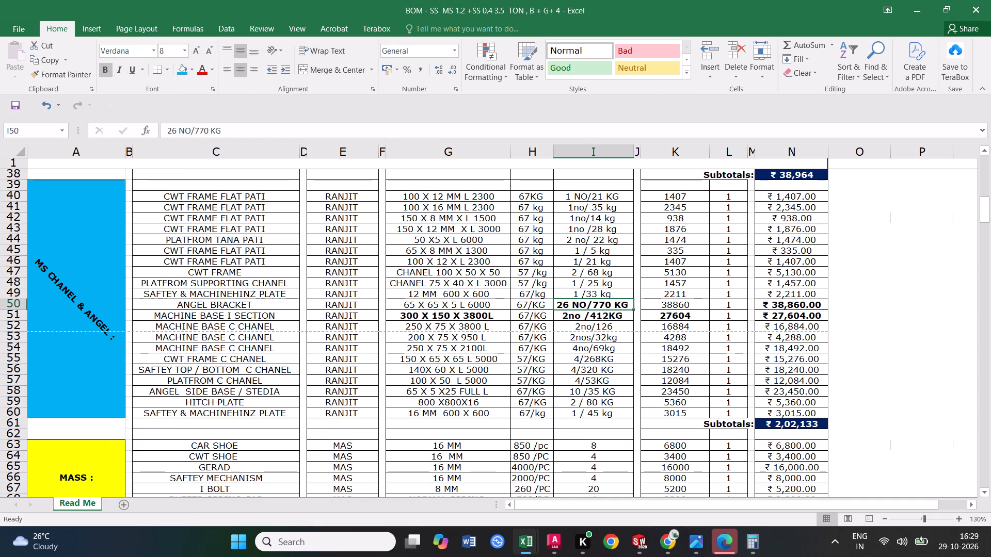
{"action": "left_click", "coordinate": [669, 303]}
{"action": "left_click", "coordinate": [668, 335]}
{"action": "left_click", "coordinate": [681, 304]}
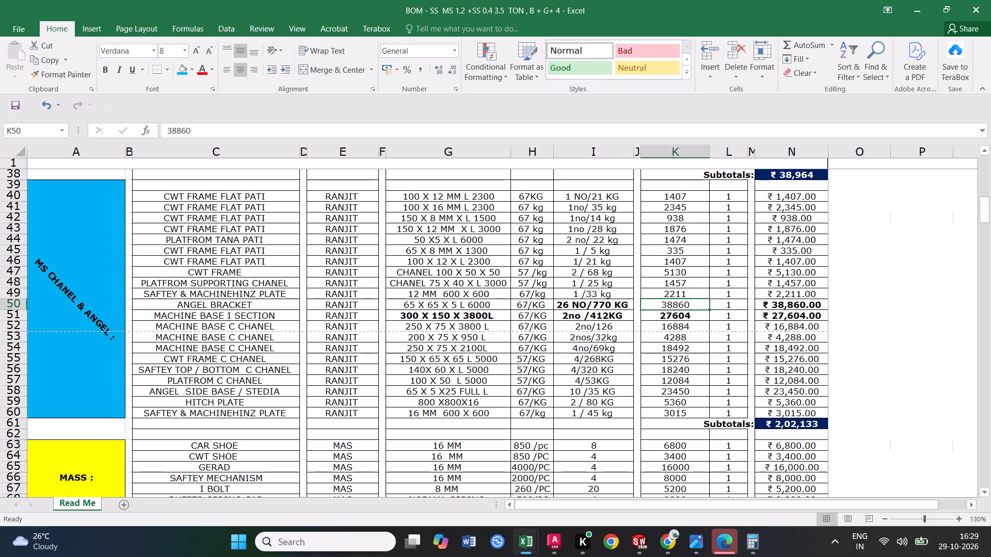
{"action": "left_click", "coordinate": [679, 313]}
{"action": "left_click", "coordinate": [670, 304]}
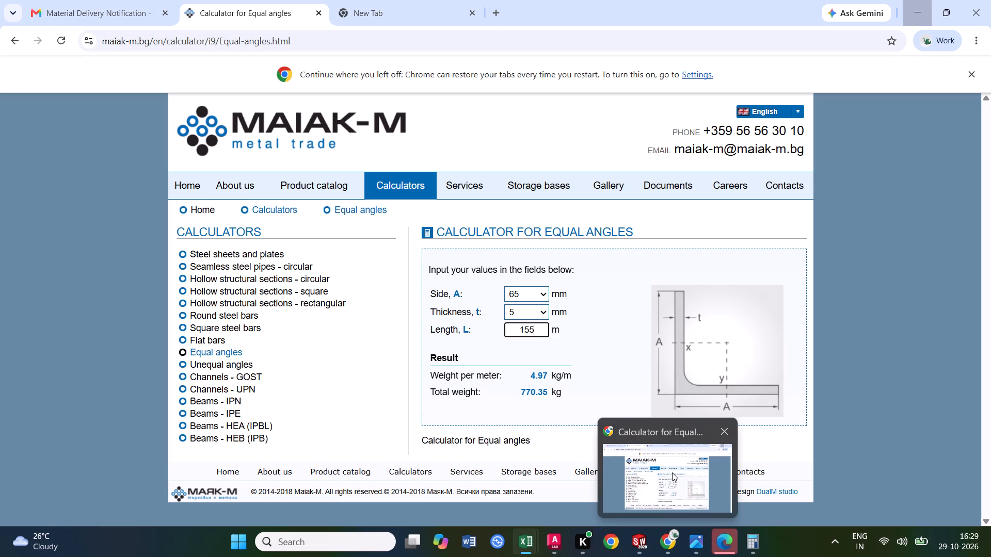
Switch to the Maiak-M calculator in Chrome and compare the 155 m angle's weight at 6 mm and 5 mm thickness.
{"action": "left_click", "coordinate": [672, 472]}
{"action": "left_click", "coordinate": [537, 308]}
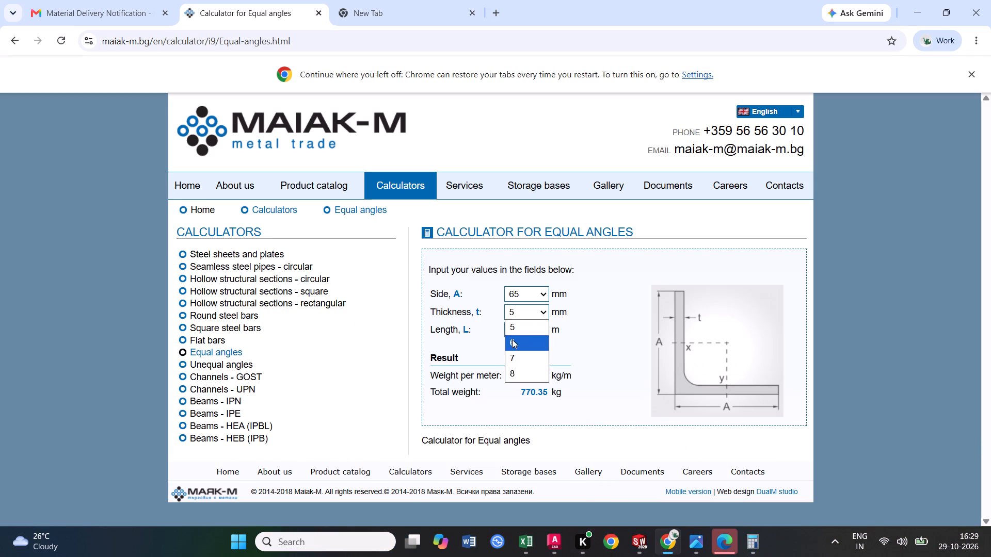
{"action": "left_click", "coordinate": [514, 341]}
{"action": "left_click", "coordinate": [537, 351]}
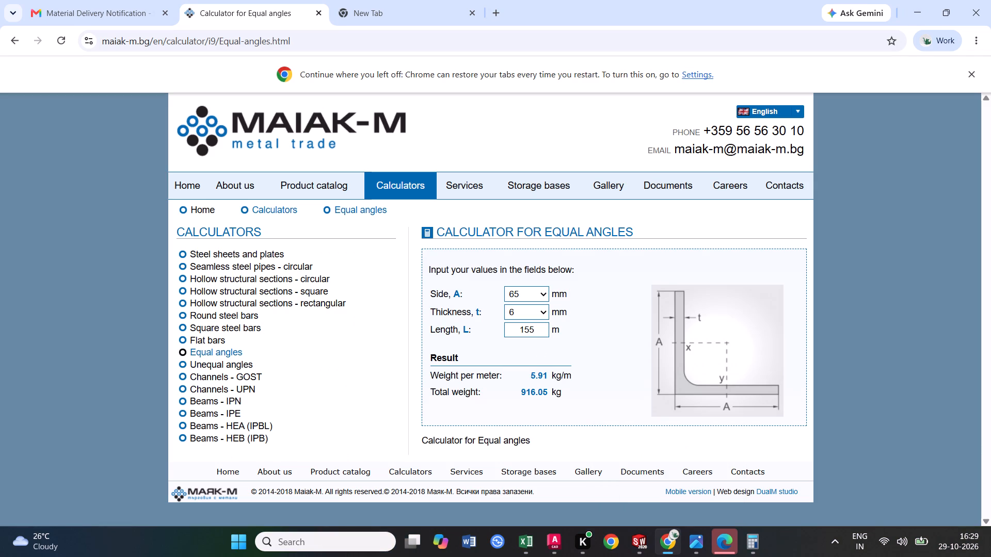
{"action": "left_click", "coordinate": [534, 313]}
{"action": "left_click", "coordinate": [516, 325]}
{"action": "left_click", "coordinate": [545, 400]}
{"action": "left_click", "coordinate": [933, 16]}
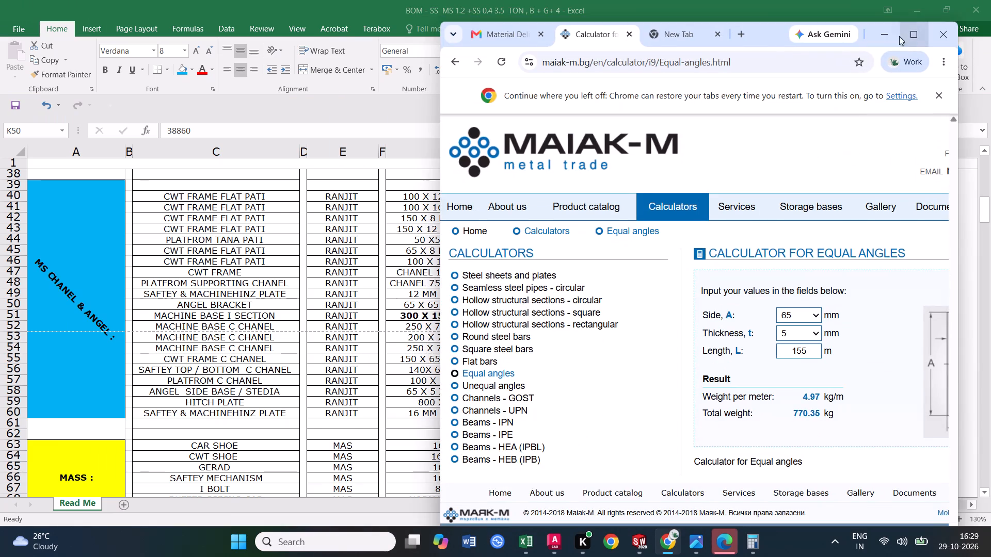
{"action": "left_click", "coordinate": [884, 35]}
Back in the Excel BOM, recheck the ANGEL BRACKET cost by multiplying 770 by 67 in Calculator again.
{"action": "left_click", "coordinate": [610, 345]}
{"action": "left_click", "coordinate": [603, 308]}
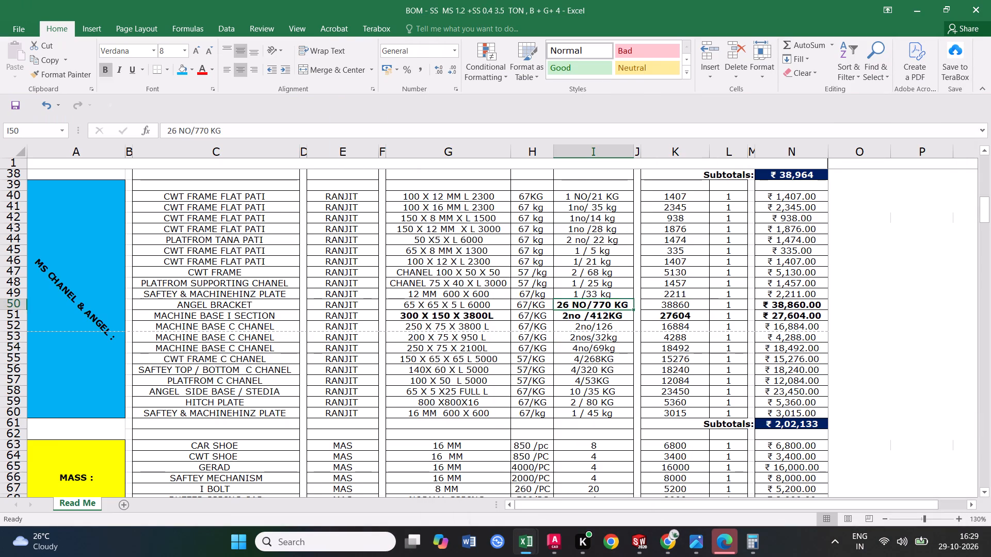
{"action": "left_click", "coordinate": [685, 307]}
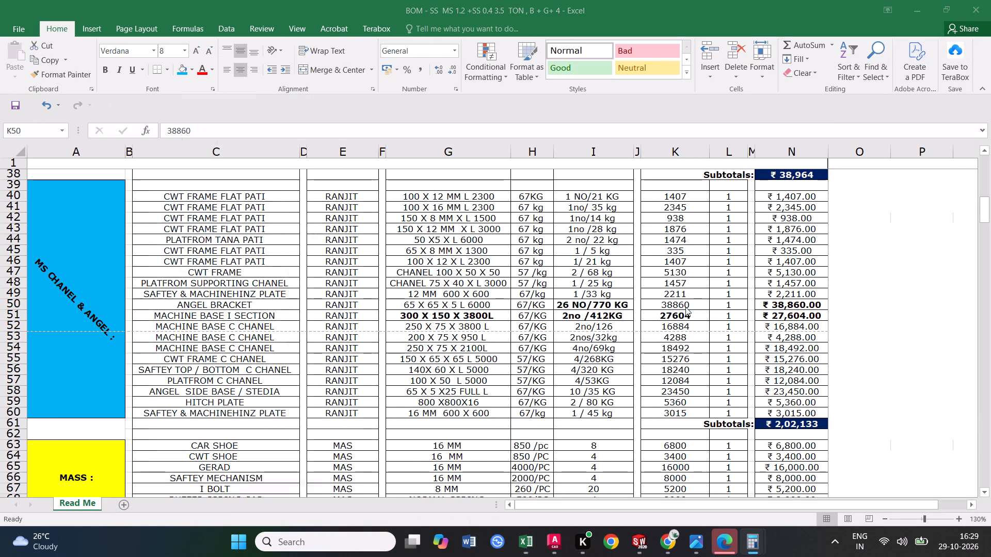
{"action": "key", "text": "4"}
{"action": "key", "text": "BackSpace"}
{"action": "type", "text": "770"}
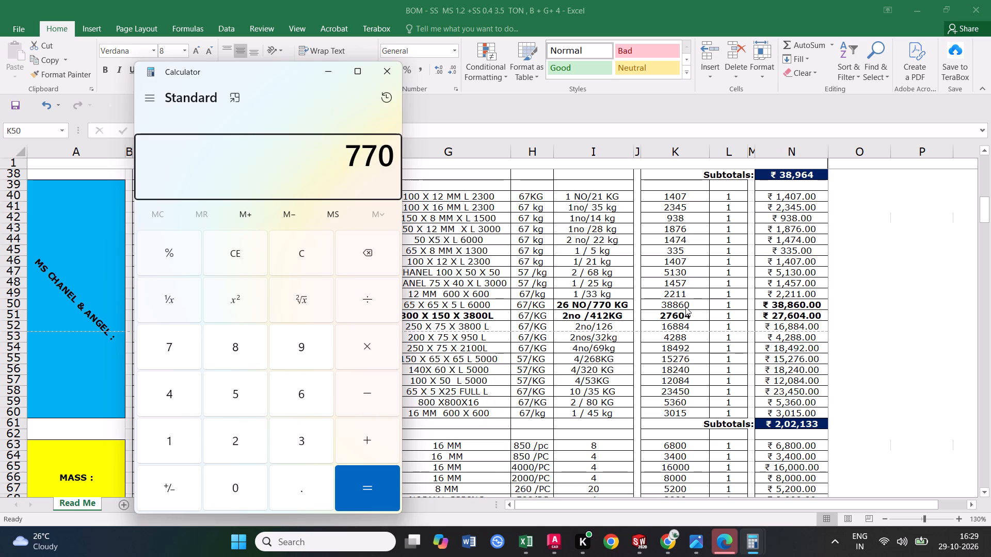
{"action": "key", "text": "asterisk"}
{"action": "type", "text": "67"}
{"action": "key", "text": "Return"}
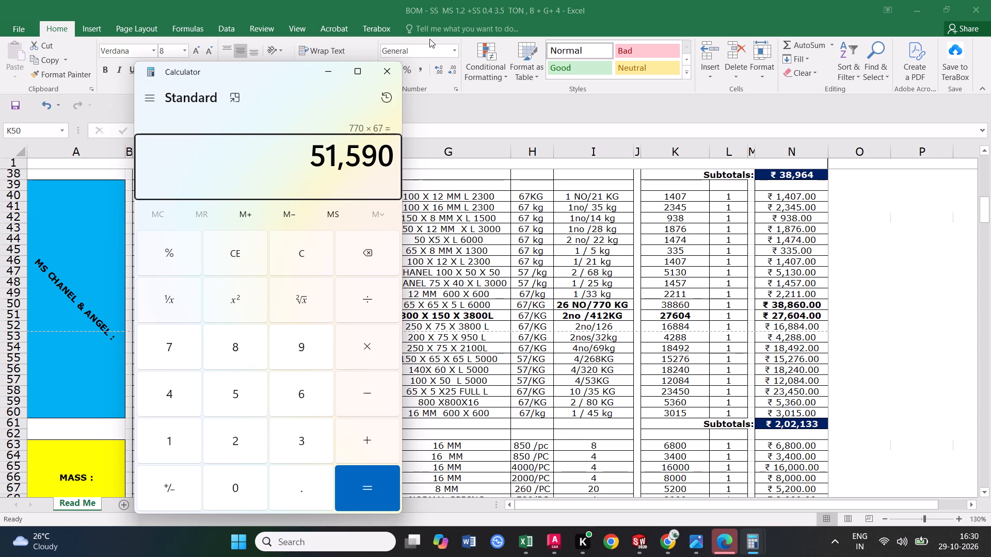
{"action": "left_click", "coordinate": [383, 71]}
Review the ANGEL BRACKET row's weight and rate, open its cost entry for editing, and bring back the Calculator result.
{"action": "left_click", "coordinate": [630, 320]}
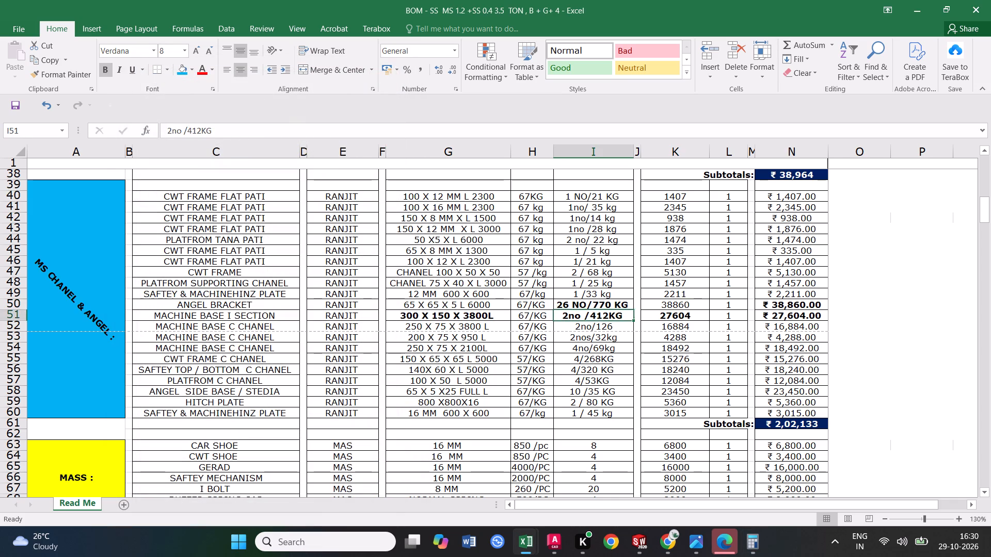
{"action": "left_click", "coordinate": [619, 306]}
{"action": "left_click", "coordinate": [699, 305]}
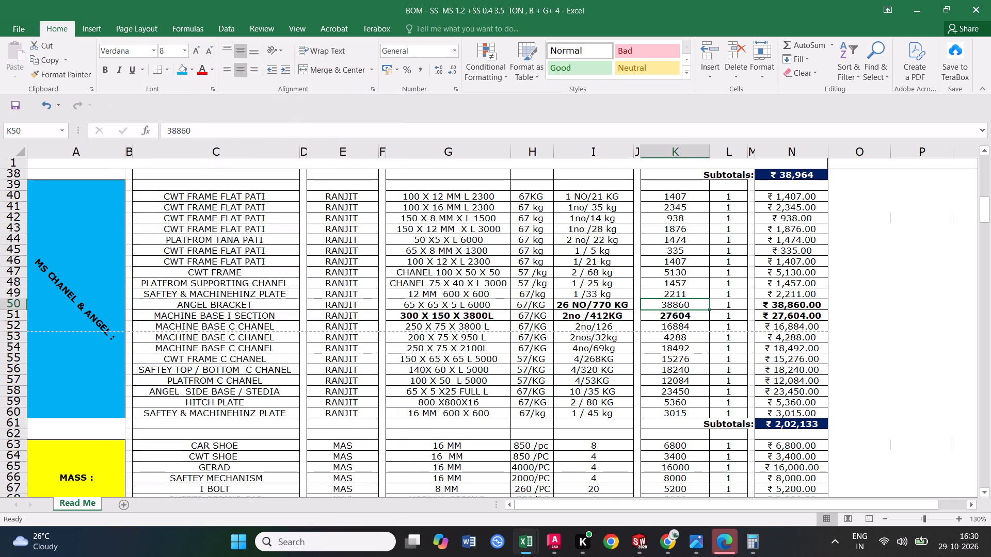
{"action": "left_click", "coordinate": [526, 307]}
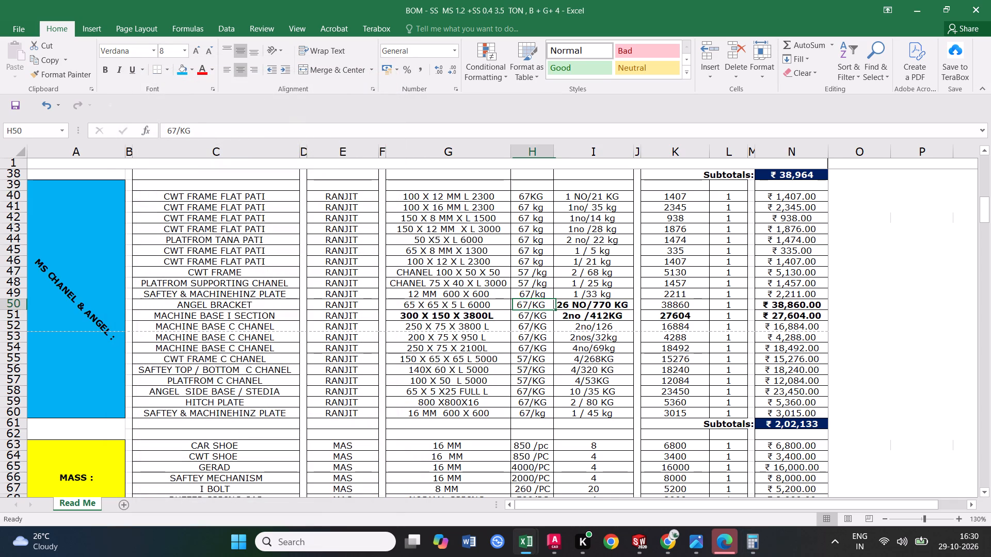
{"action": "double_click", "coordinate": [684, 306]}
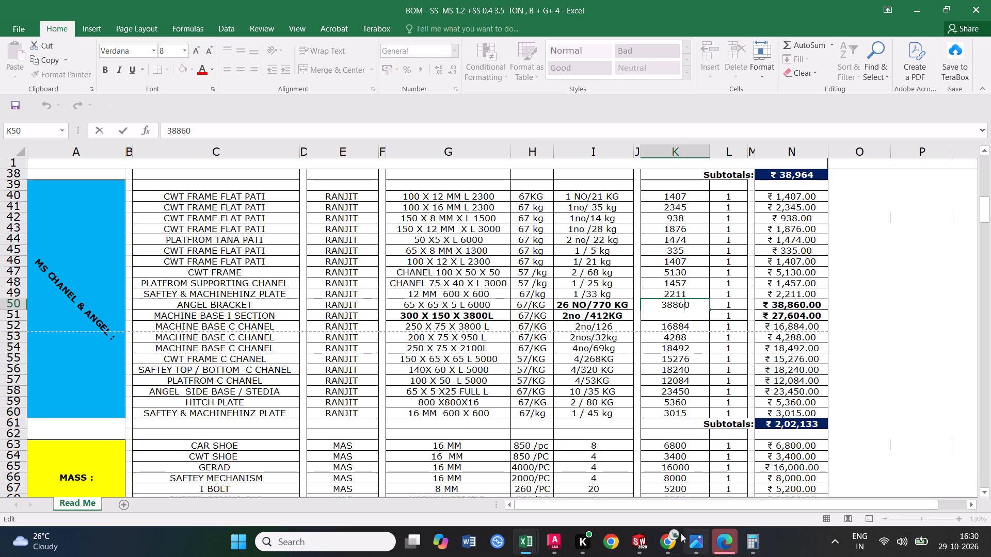
{"action": "left_click", "coordinate": [764, 492]}
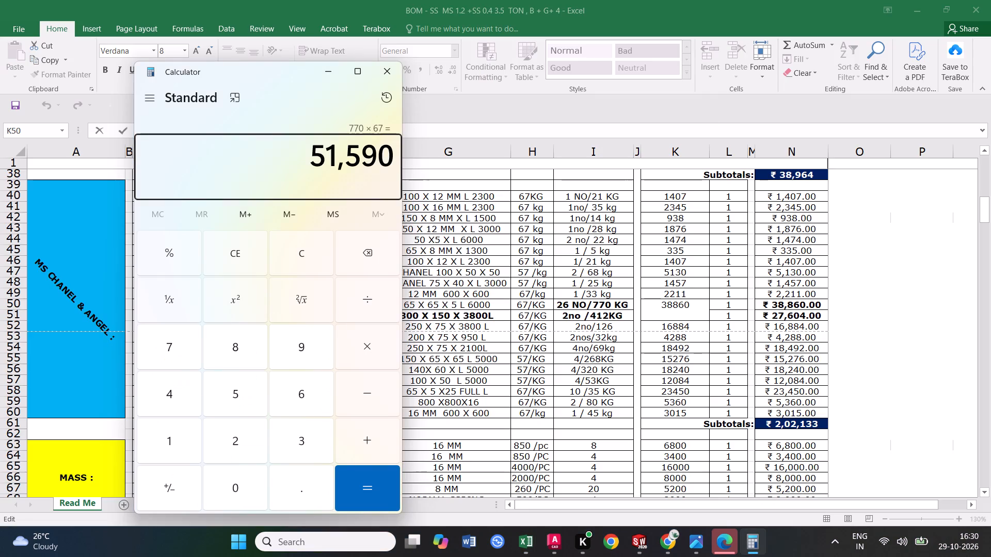
{"action": "left_click", "coordinate": [920, 15]}
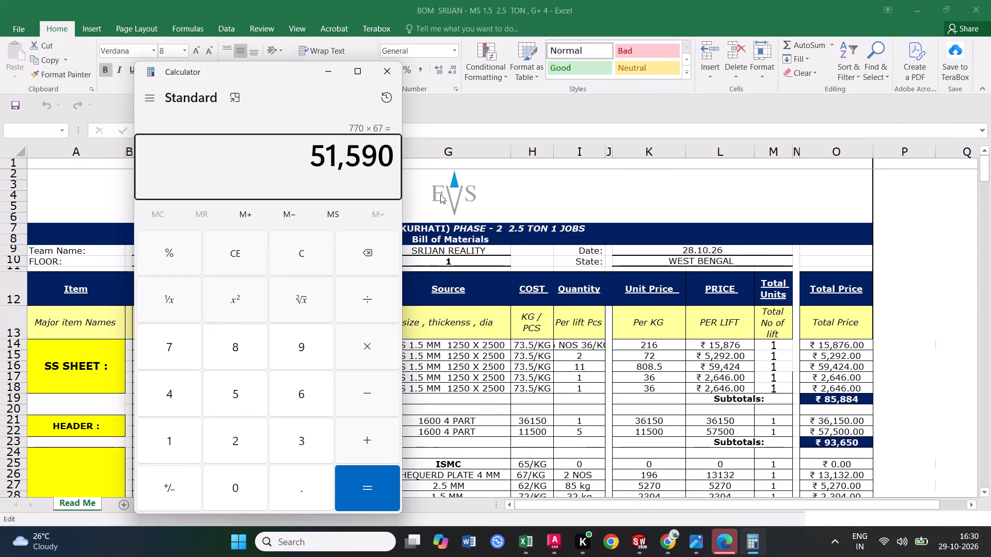
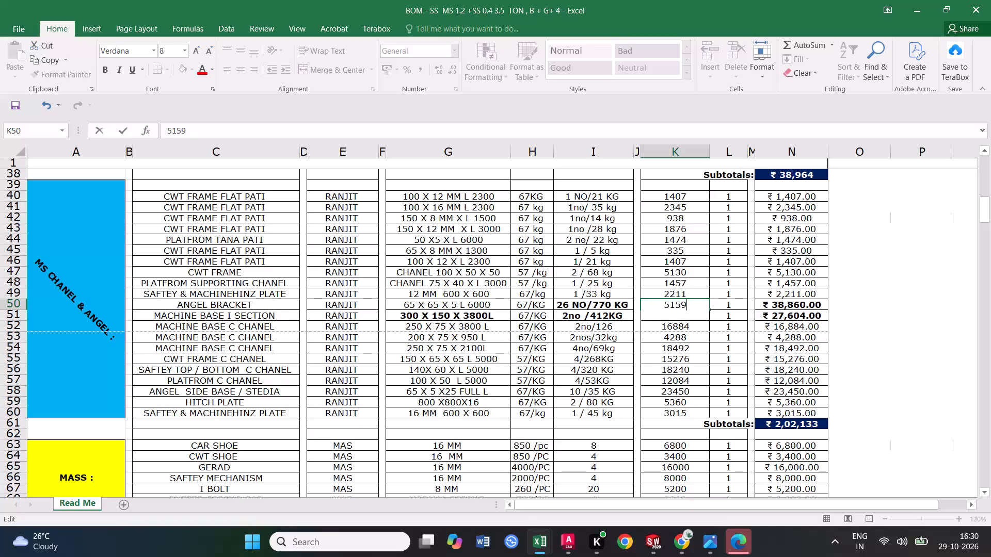
Set the ANGEL BRACKET cost to 51590 and save the workbook.
{"action": "left_click", "coordinate": [654, 346]}
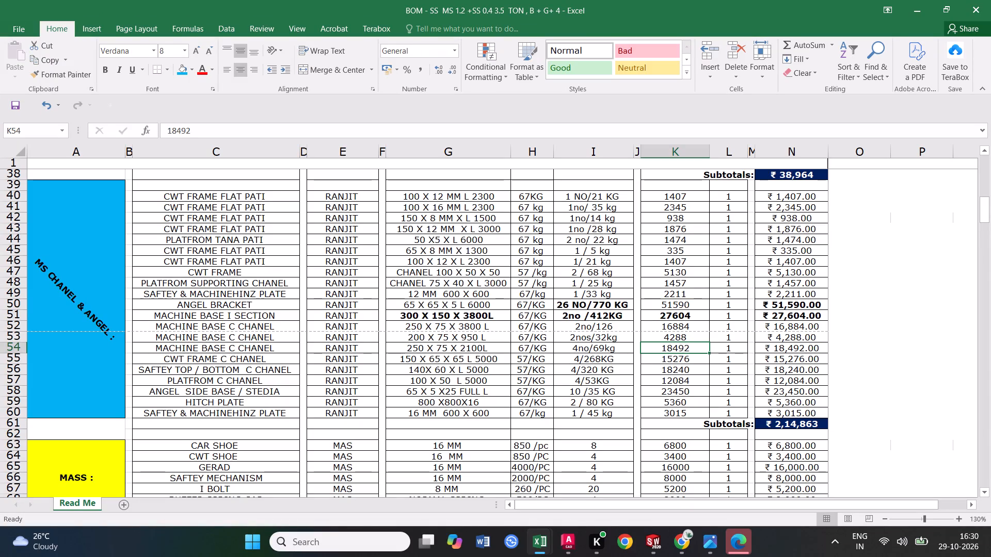
{"action": "triple_click", "coordinate": [14, 103]}
Review the BOM sections below MS Chanel & Angel down to the grand total, and save the workbook again.
{"action": "scroll", "coordinate": [685, 361], "scroll_direction": "down", "scroll_amount": 2}
{"action": "scroll", "coordinate": [668, 320], "scroll_direction": "down", "scroll_amount": 3}
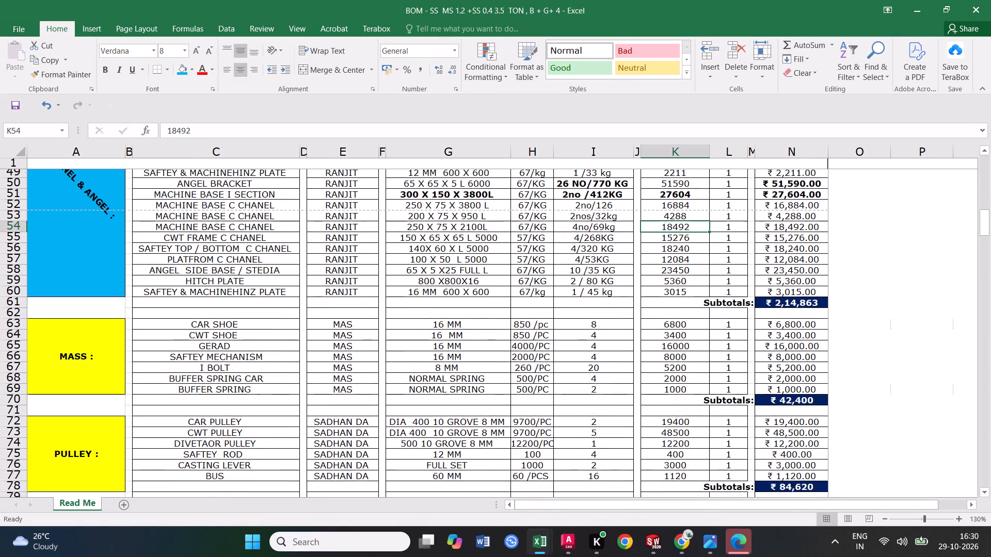
{"action": "scroll", "coordinate": [633, 321], "scroll_direction": "down", "scroll_amount": 11}
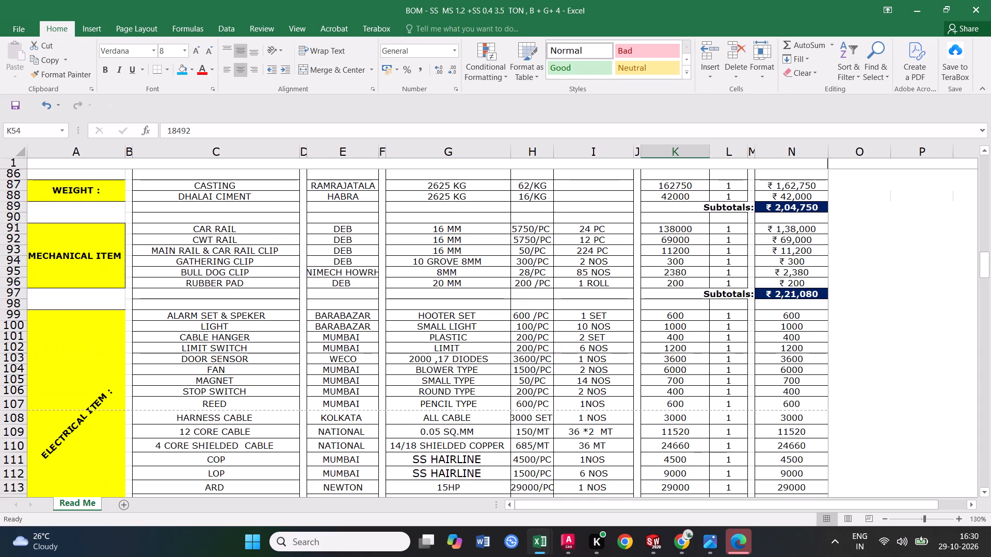
{"action": "scroll", "coordinate": [621, 314], "scroll_direction": "down", "scroll_amount": 15}
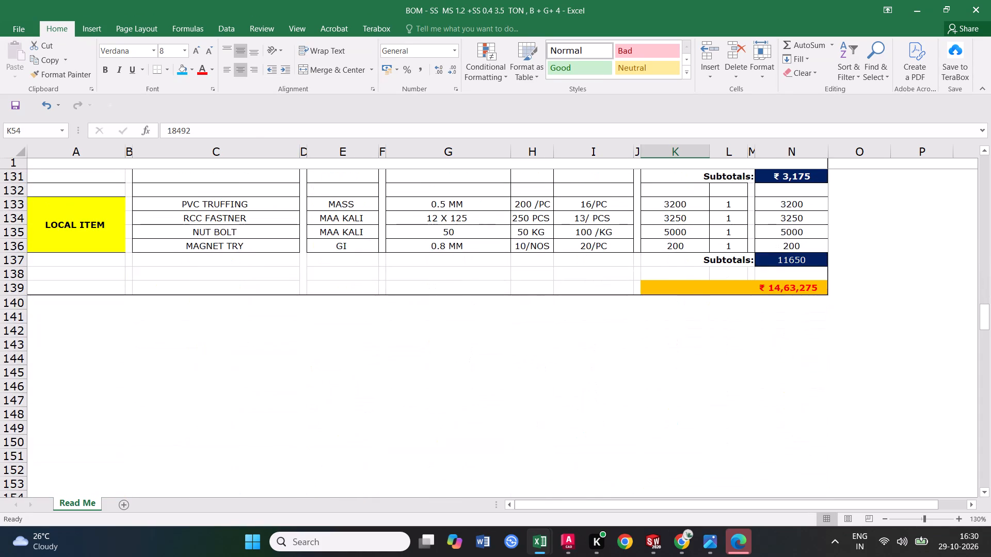
{"action": "scroll", "coordinate": [618, 325], "scroll_direction": "up", "scroll_amount": 2}
{"action": "left_click", "coordinate": [563, 319]}
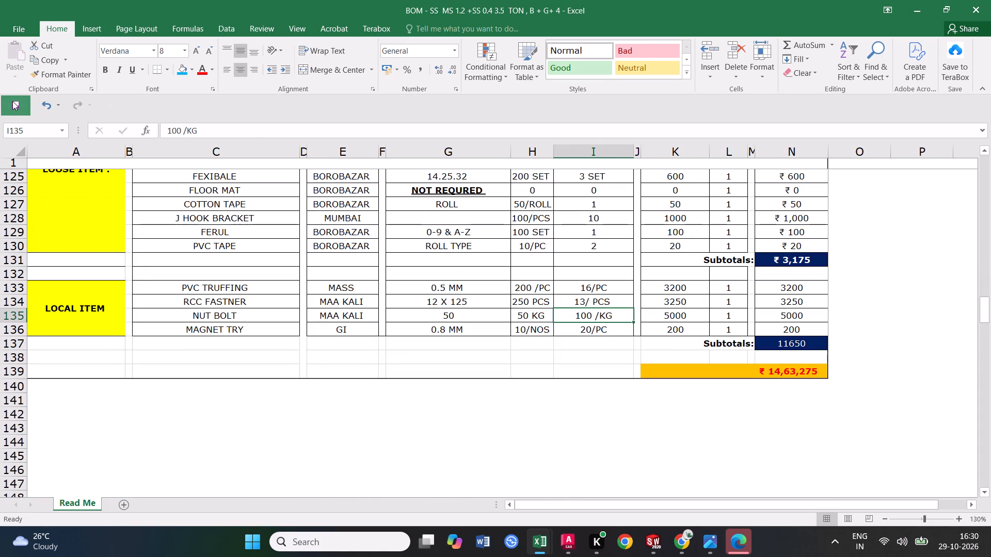
{"action": "double_click", "coordinate": [13, 103]}
Look back through the BOM sections from Local Item up to the MS Chanel & Angel rows.
{"action": "scroll", "coordinate": [419, 285], "scroll_direction": "up", "scroll_amount": 5}
{"action": "scroll", "coordinate": [459, 300], "scroll_direction": "up", "scroll_amount": 4}
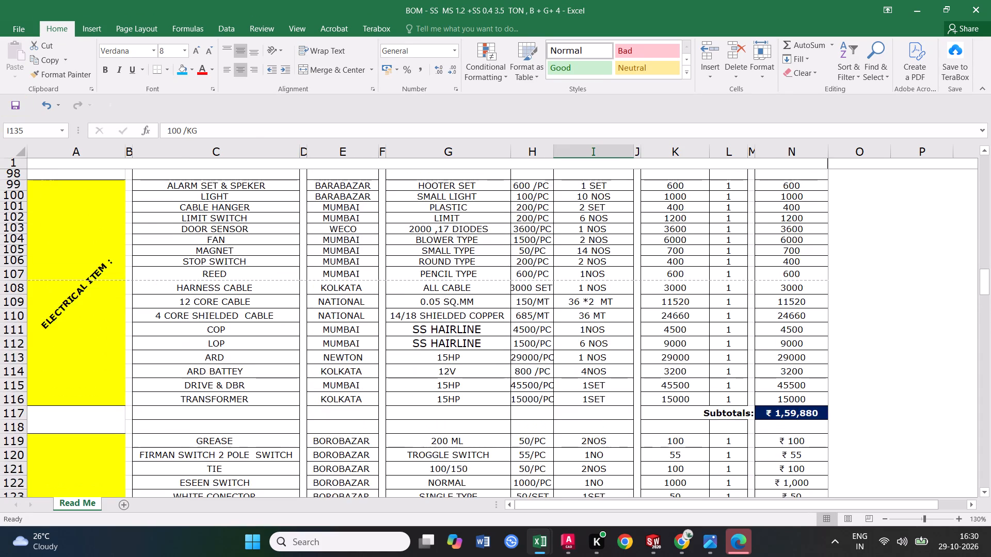
{"action": "scroll", "coordinate": [459, 300], "scroll_direction": "up", "scroll_amount": 9}
{"action": "scroll", "coordinate": [566, 295], "scroll_direction": "up", "scroll_amount": 5}
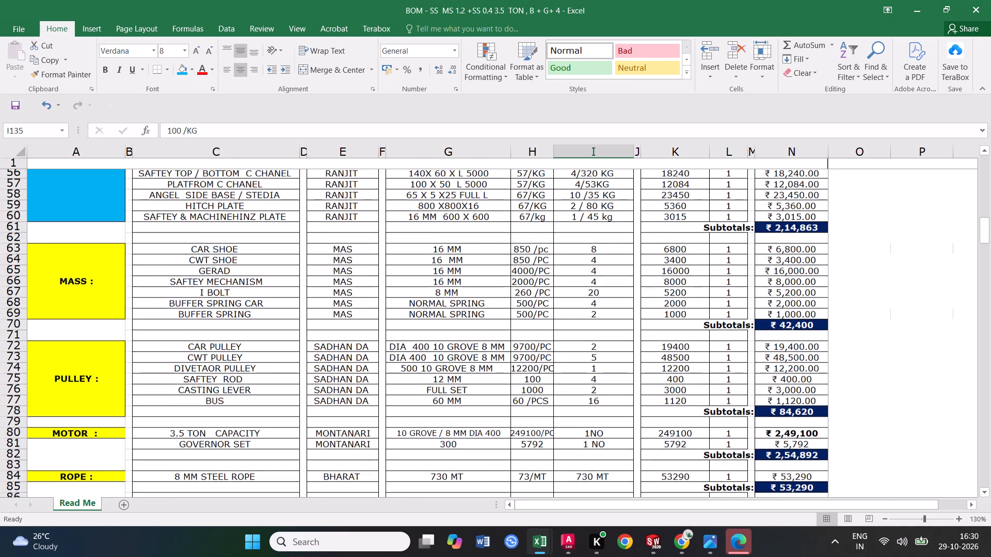
{"action": "scroll", "coordinate": [558, 295], "scroll_direction": "up", "scroll_amount": 7}
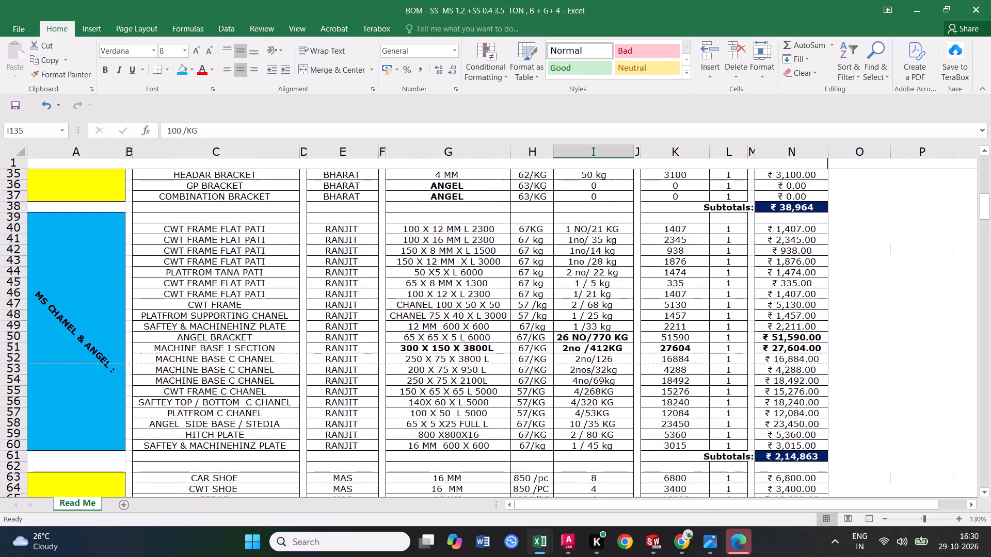
{"action": "left_click", "coordinate": [532, 309]}
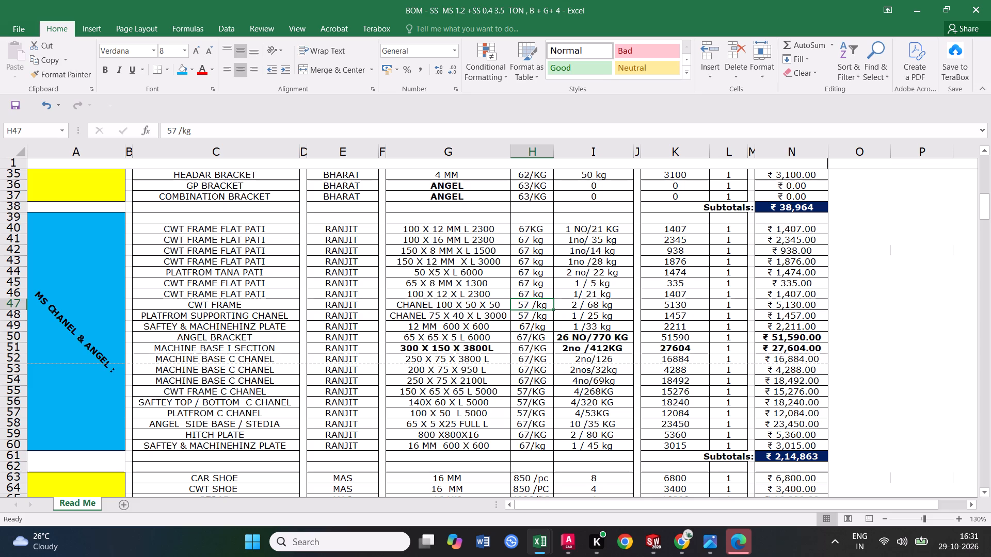
Recheck the BOM down to the grand total and back up to the MS Chanel & Angel section's items.
{"action": "scroll", "coordinate": [888, 214], "scroll_direction": "down", "scroll_amount": 6}
{"action": "scroll", "coordinate": [365, 555], "scroll_direction": "down", "scroll_amount": 20}
{"action": "scroll", "coordinate": [365, 555], "scroll_direction": "down", "scroll_amount": 1}
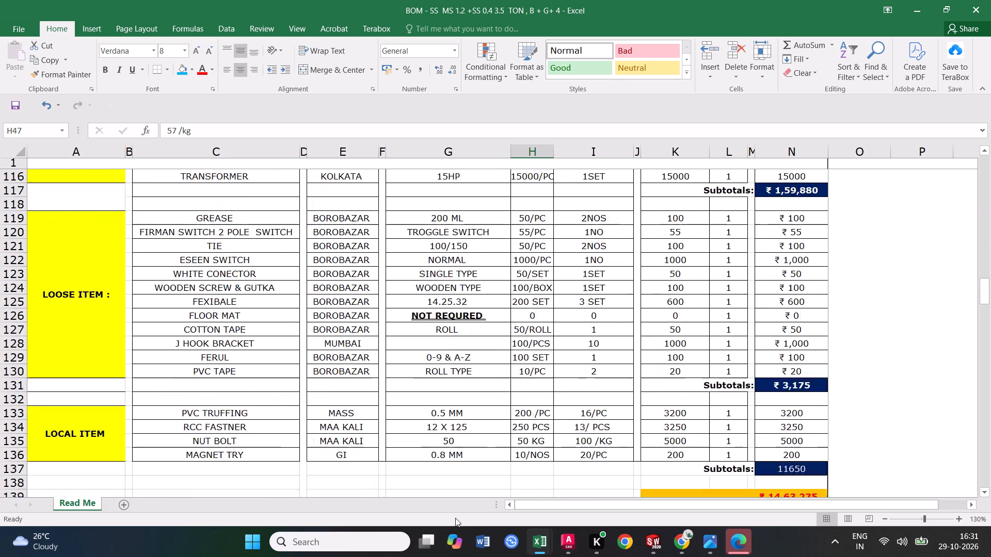
{"action": "scroll", "coordinate": [455, 518], "scroll_direction": "down", "scroll_amount": 1}
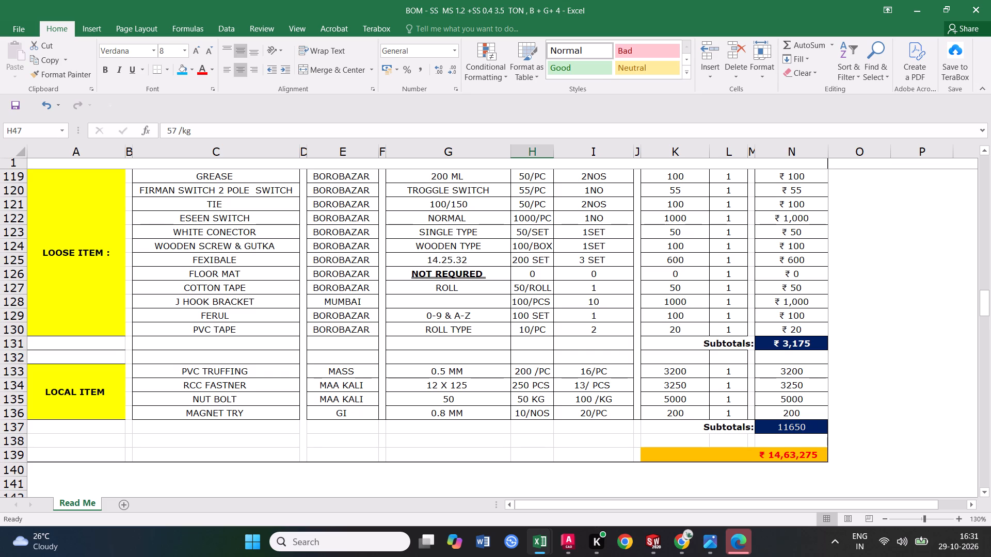
{"action": "scroll", "coordinate": [492, 331], "scroll_direction": "up", "scroll_amount": 1}
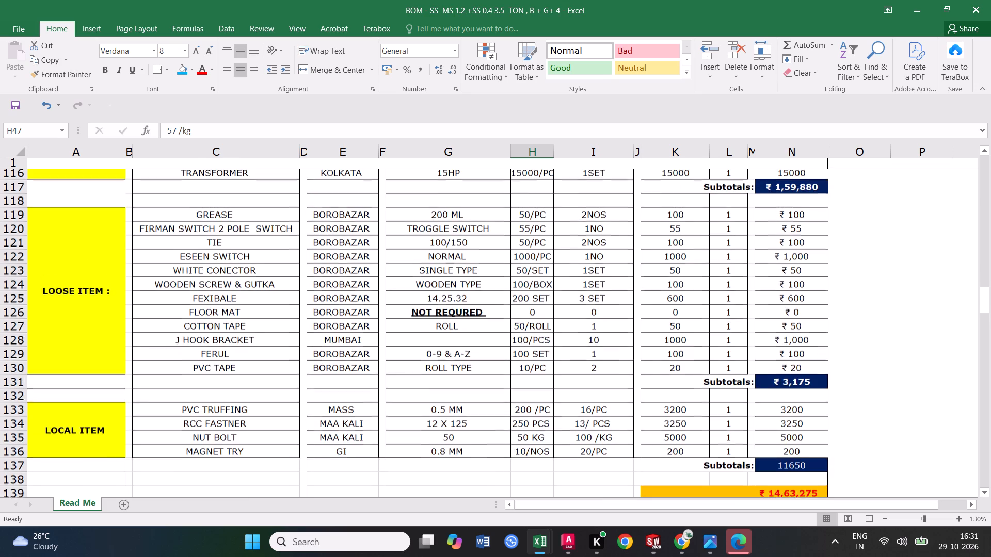
{"action": "scroll", "coordinate": [489, 334], "scroll_direction": "up", "scroll_amount": 9}
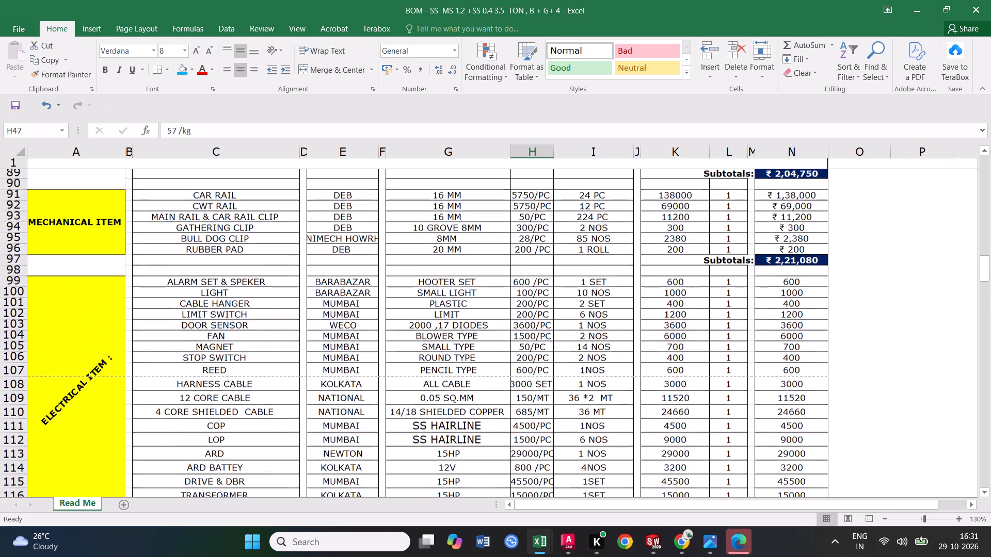
{"action": "scroll", "coordinate": [495, 358], "scroll_direction": "up", "scroll_amount": 4}
{"action": "scroll", "coordinate": [505, 346], "scroll_direction": "down", "scroll_amount": 16}
{"action": "scroll", "coordinate": [505, 345], "scroll_direction": "up", "scroll_amount": 8}
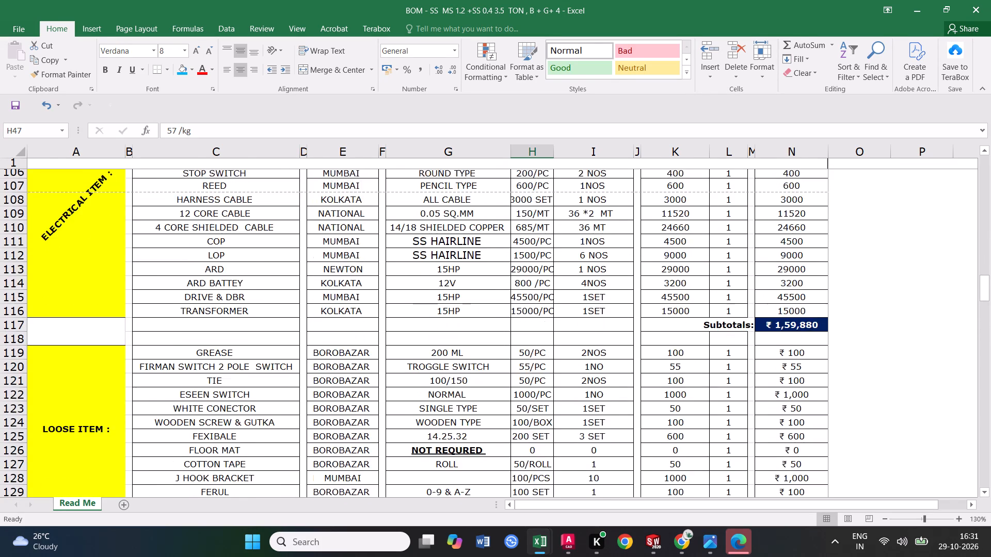
{"action": "scroll", "coordinate": [520, 330], "scroll_direction": "up", "scroll_amount": 14}
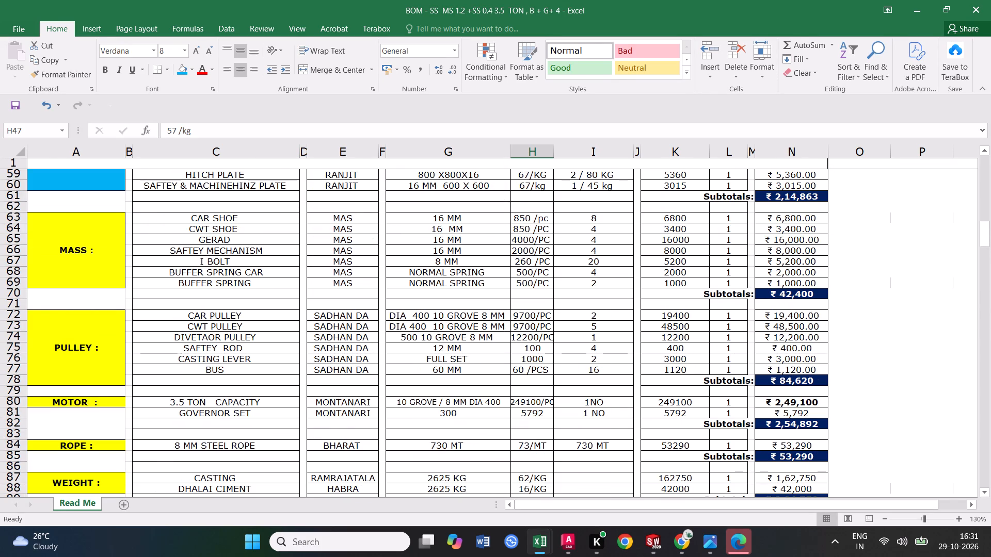
{"action": "scroll", "coordinate": [508, 332], "scroll_direction": "up", "scroll_amount": 7}
{"action": "left_click", "coordinate": [77, 319]}
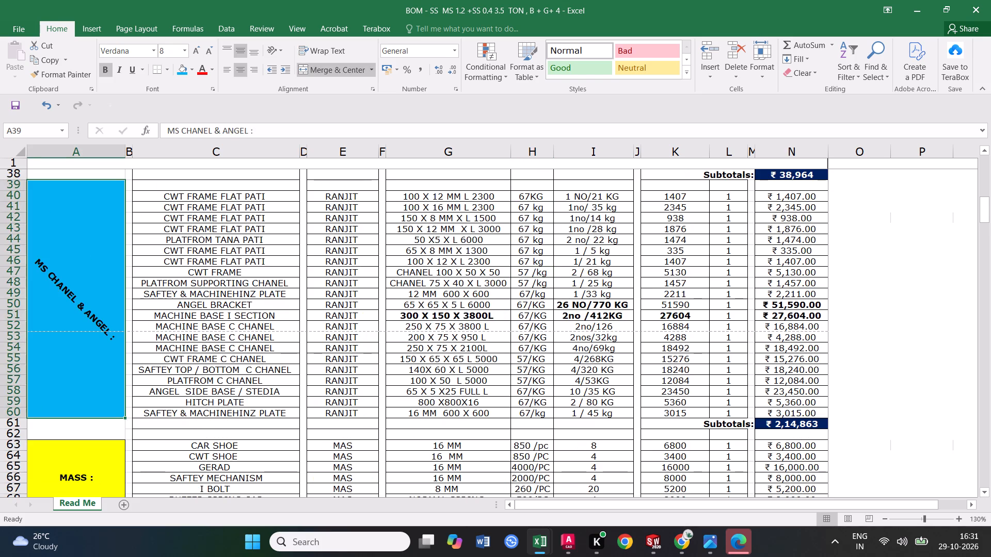
{"action": "left_click", "coordinate": [419, 362]}
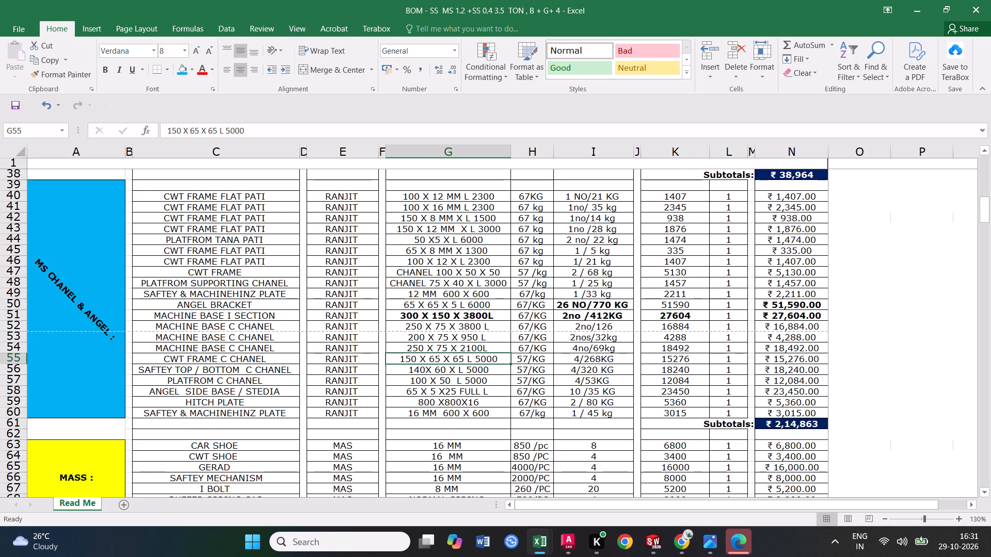
Save the workbook under its existing name in the = PS ALL = folder, replacing the existing file.
{"action": "triple_click", "coordinate": [9, 107]}
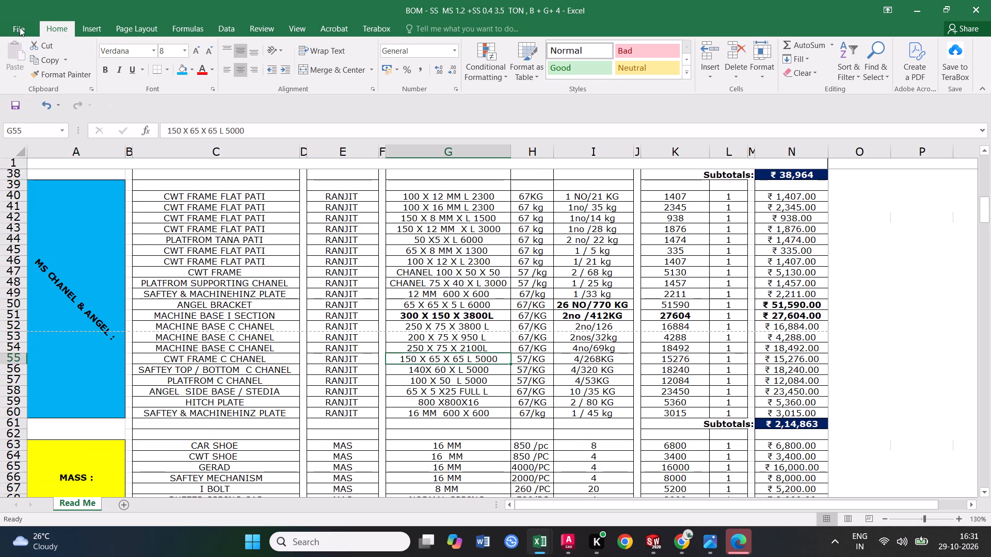
{"action": "left_click", "coordinate": [20, 27]}
{"action": "left_click", "coordinate": [36, 141]}
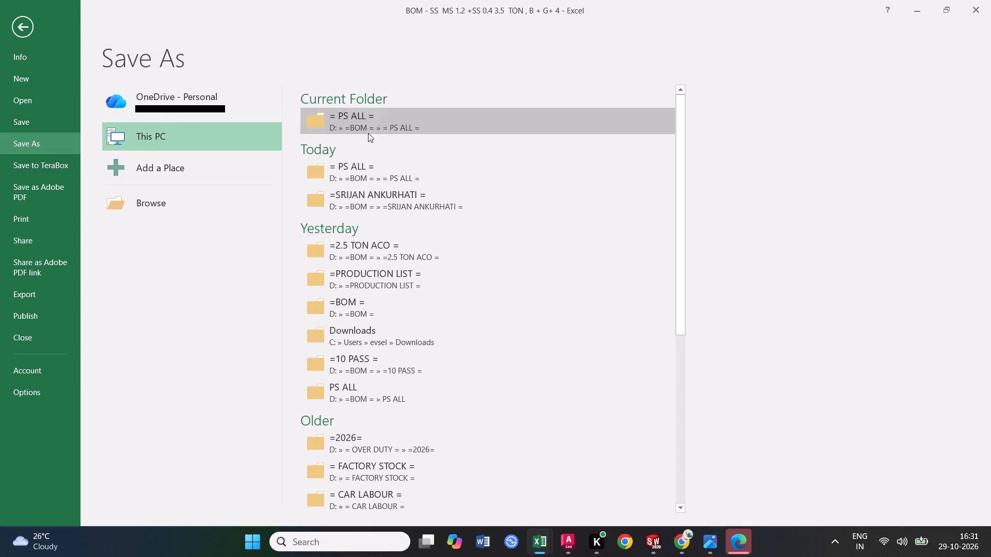
{"action": "left_click", "coordinate": [366, 131]}
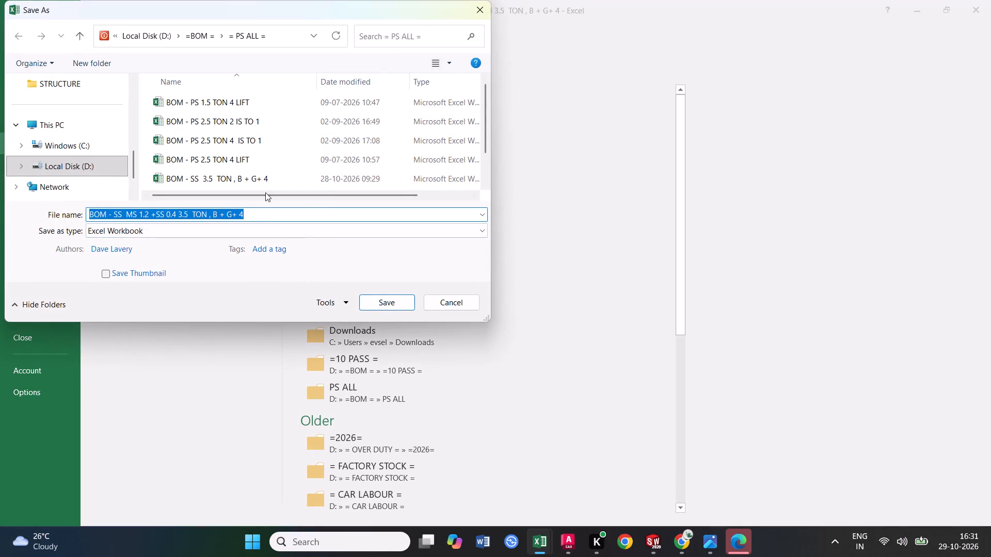
{"action": "left_click", "coordinate": [383, 301]}
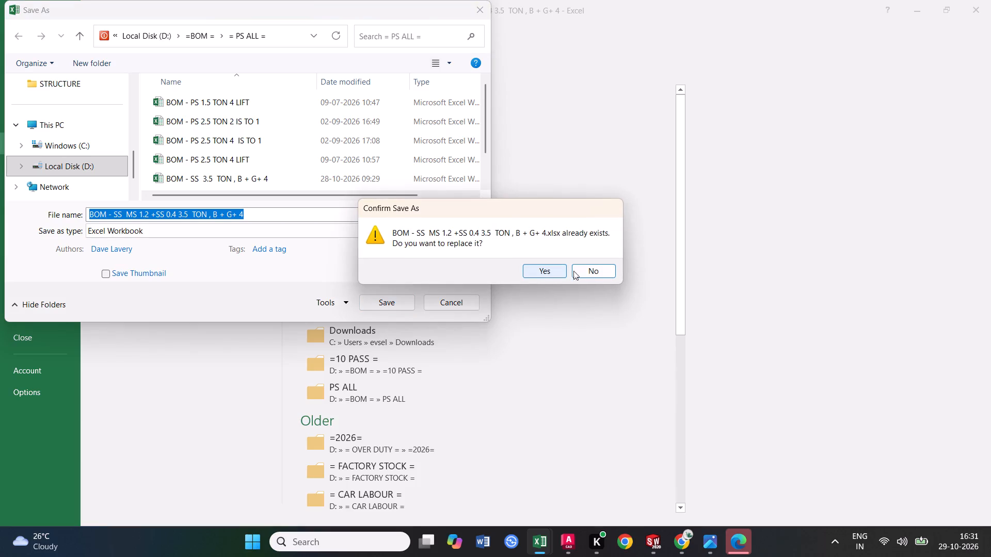
{"action": "left_click", "coordinate": [538, 269]}
Save the BOM as a PDF in the = PS ALL = folder as "BOM - SS MS 1.2 +SS 0.4 3.5 TON , B + G+ 4".
{"action": "left_click", "coordinate": [32, 29]}
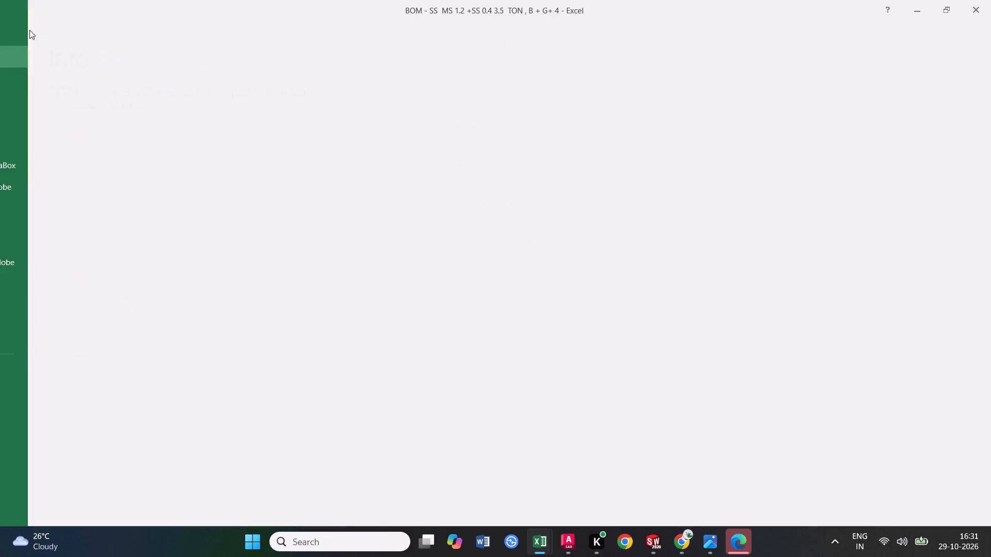
{"action": "left_click", "coordinate": [46, 148]}
{"action": "left_click", "coordinate": [358, 132]}
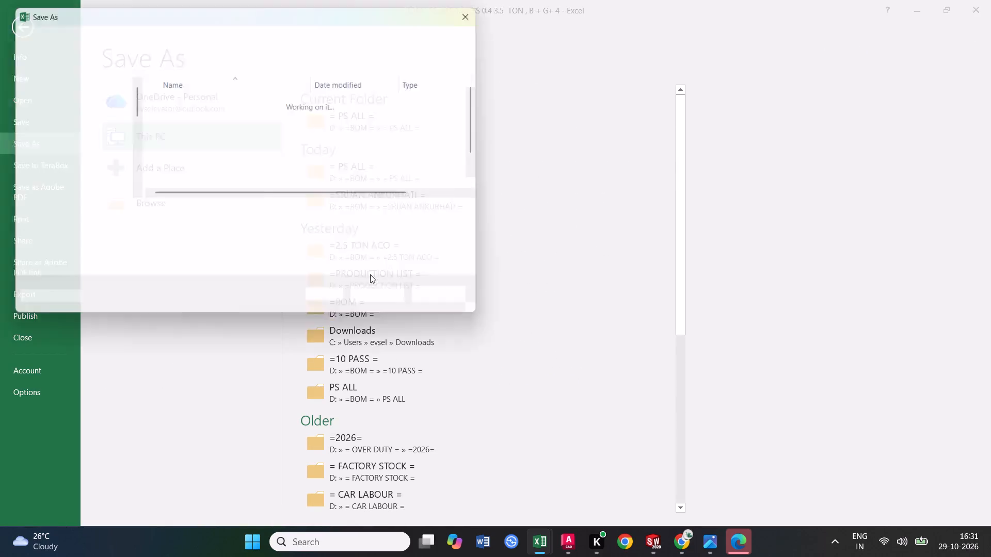
{"action": "left_click", "coordinate": [251, 232]}
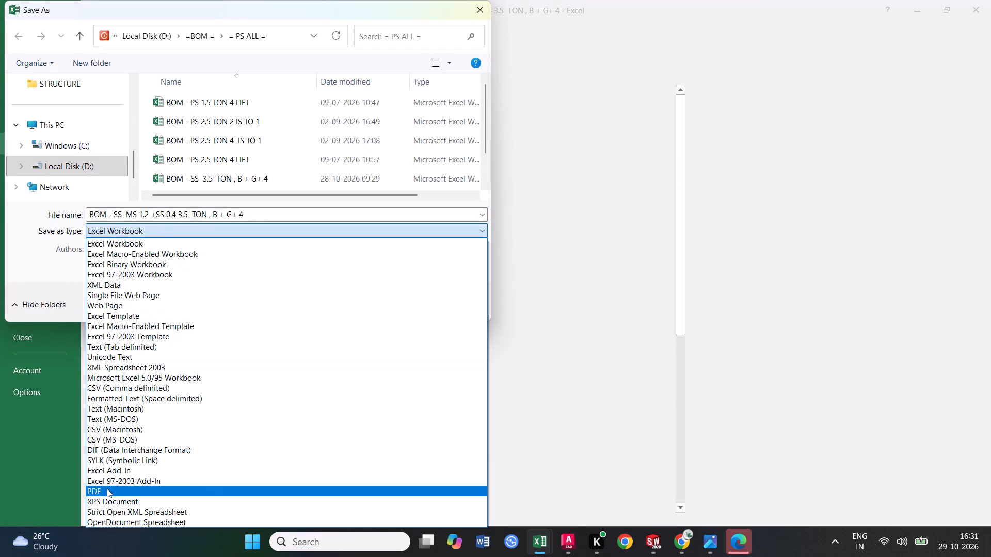
{"action": "left_click", "coordinate": [107, 488]}
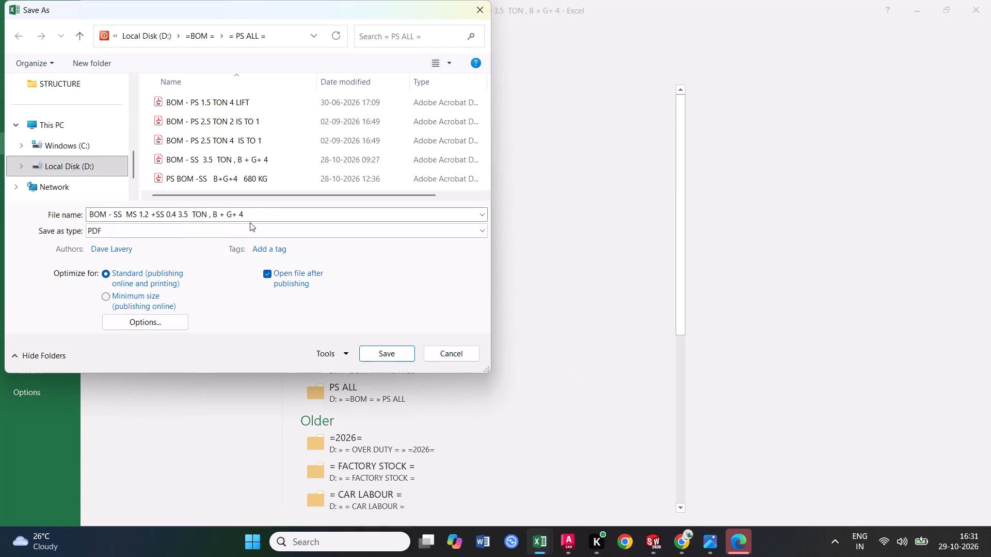
{"action": "left_click", "coordinate": [250, 211]}
{"action": "left_click", "coordinate": [250, 211]}
{"action": "left_click", "coordinate": [253, 212]}
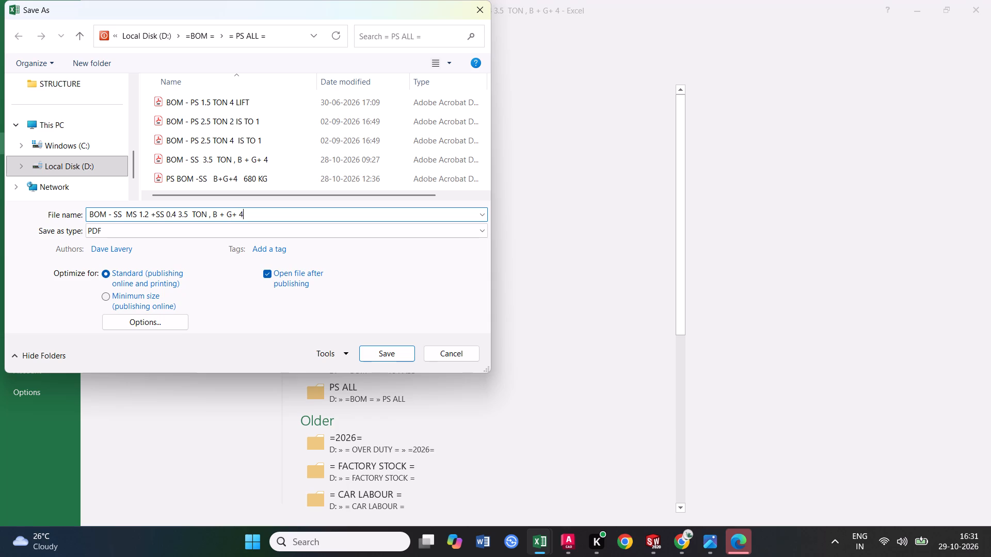
{"action": "key", "text": "space"}
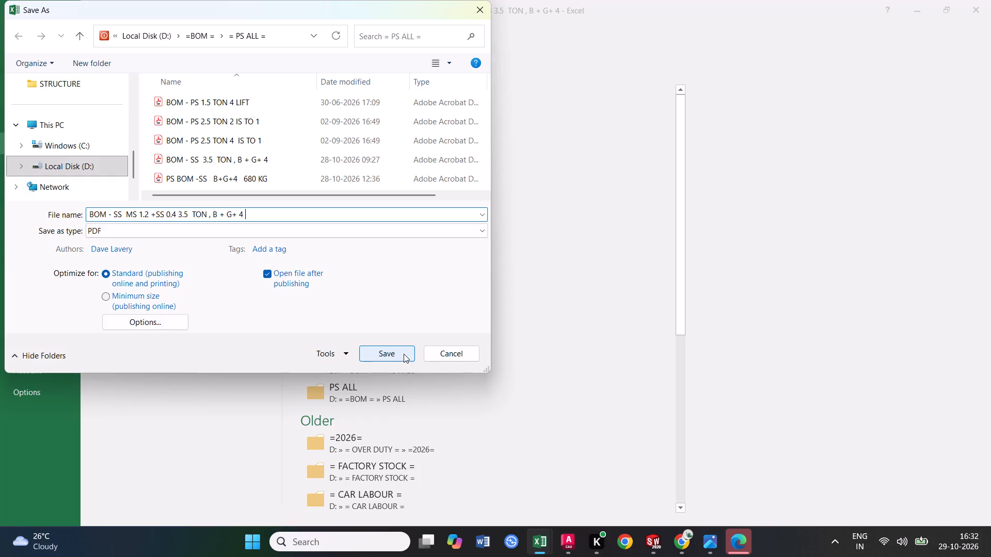
{"action": "left_click", "coordinate": [407, 354]}
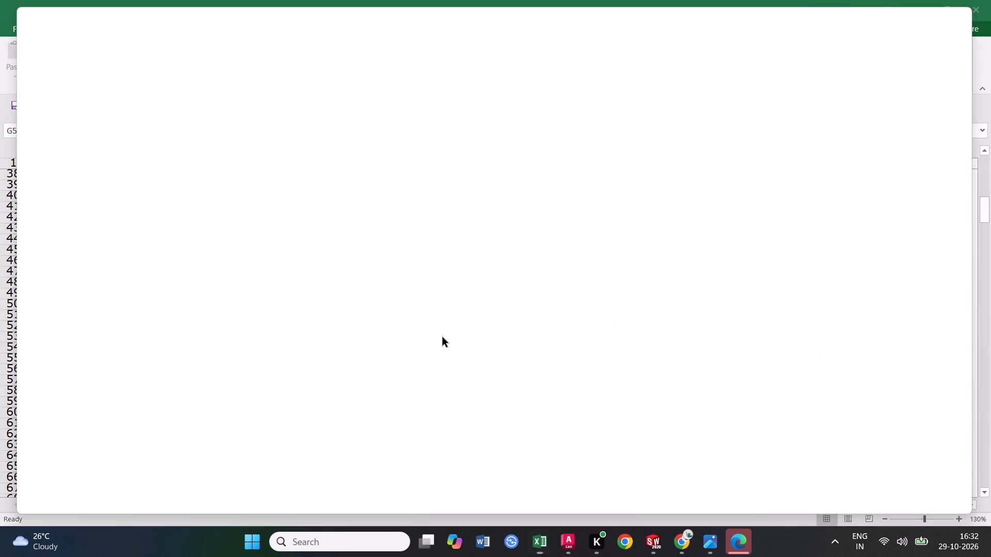
Check the published PDF down to its grand total, close it and return to the Excel BOM.
{"action": "scroll", "coordinate": [523, 306], "scroll_direction": "down", "scroll_amount": 3}
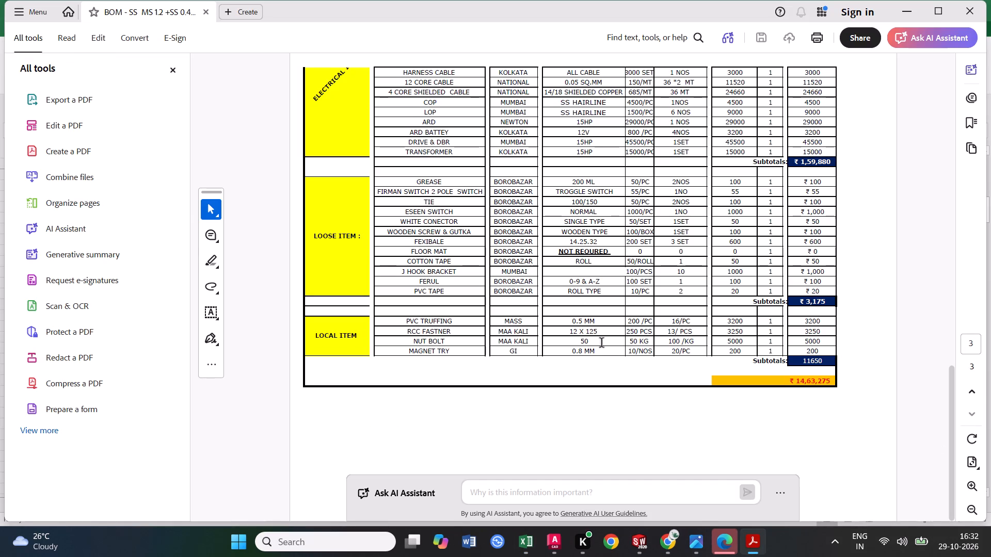
{"action": "left_click", "coordinate": [962, 6]}
{"action": "scroll", "coordinate": [691, 392], "scroll_direction": "down", "scroll_amount": 3}
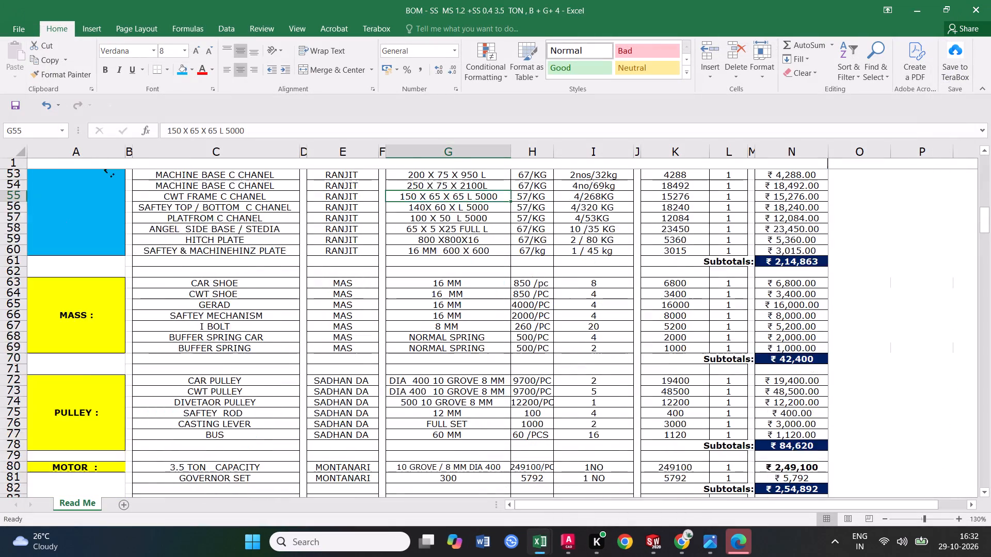
{"action": "scroll", "coordinate": [690, 397], "scroll_direction": "down", "scroll_amount": 9}
{"action": "scroll", "coordinate": [754, 405], "scroll_direction": "down", "scroll_amount": 5}
{"action": "left_click", "coordinate": [960, 4]}
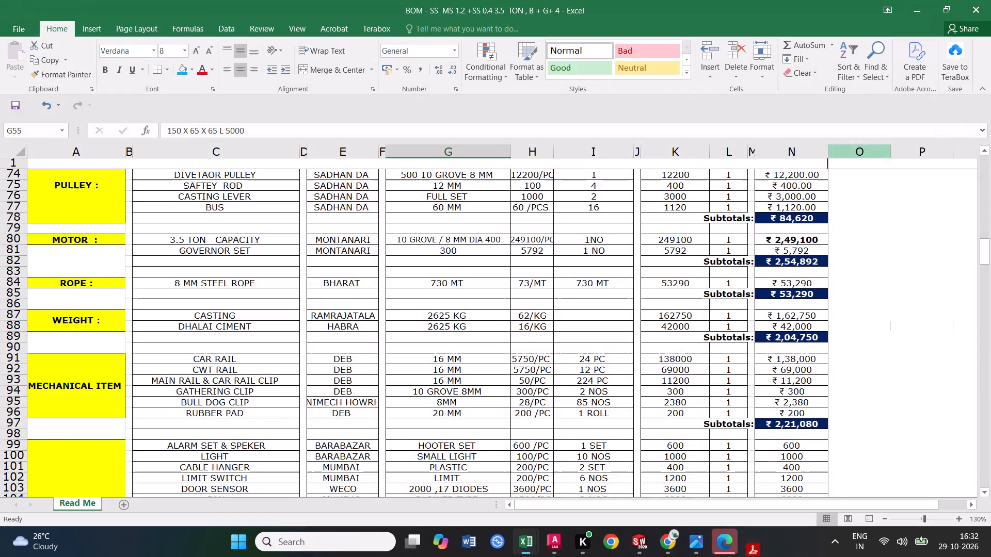
Inspect the grand total formula below the LOCAL ITEM section and trace its referenced subtotals up to the SS SHEET section, leaving it unedited.
{"action": "scroll", "coordinate": [686, 397], "scroll_direction": "down", "scroll_amount": 19}
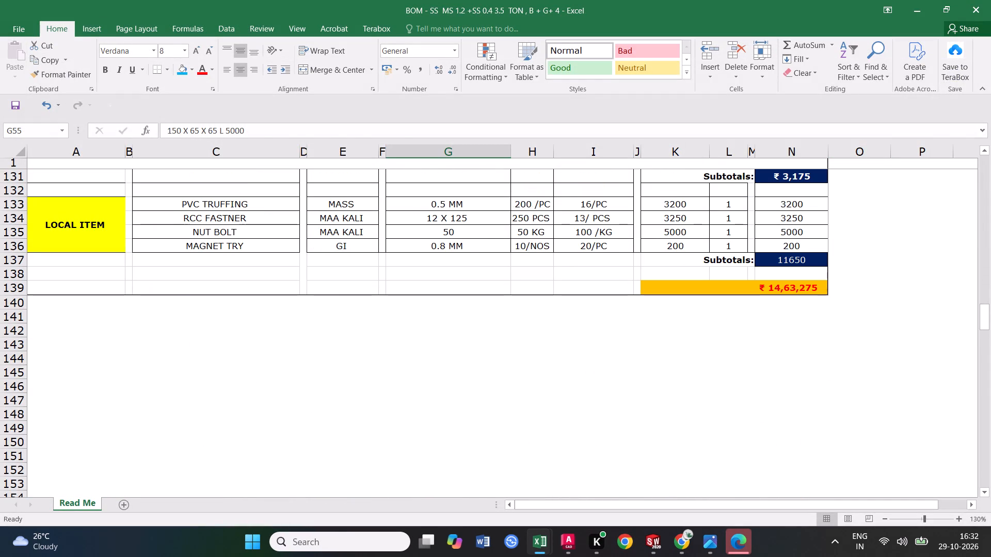
{"action": "left_click", "coordinate": [793, 291]}
{"action": "left_click", "coordinate": [455, 134]}
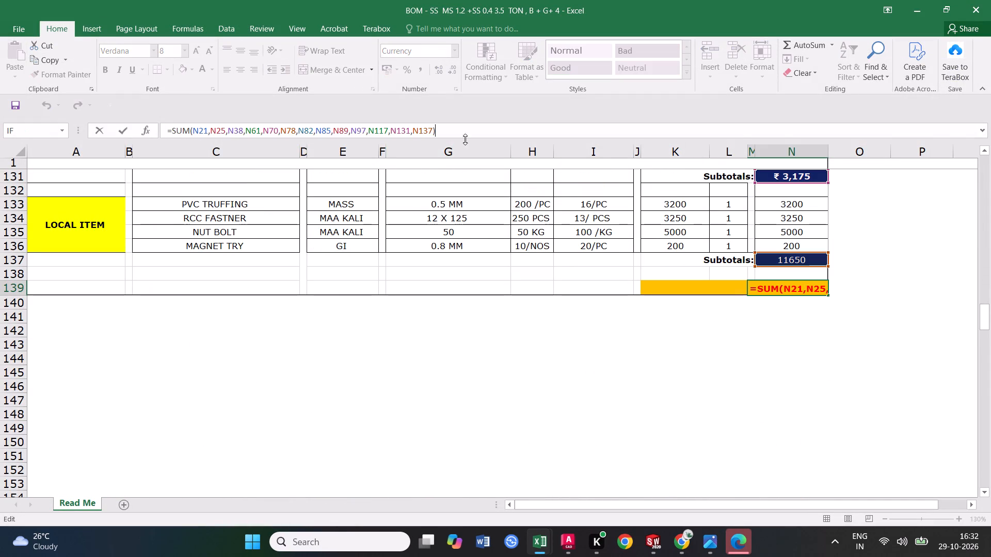
{"action": "scroll", "coordinate": [629, 300], "scroll_direction": "up", "scroll_amount": 2}
{"action": "left_click_drag", "start_coordinate": [984, 316], "coordinate": [982, 305]}
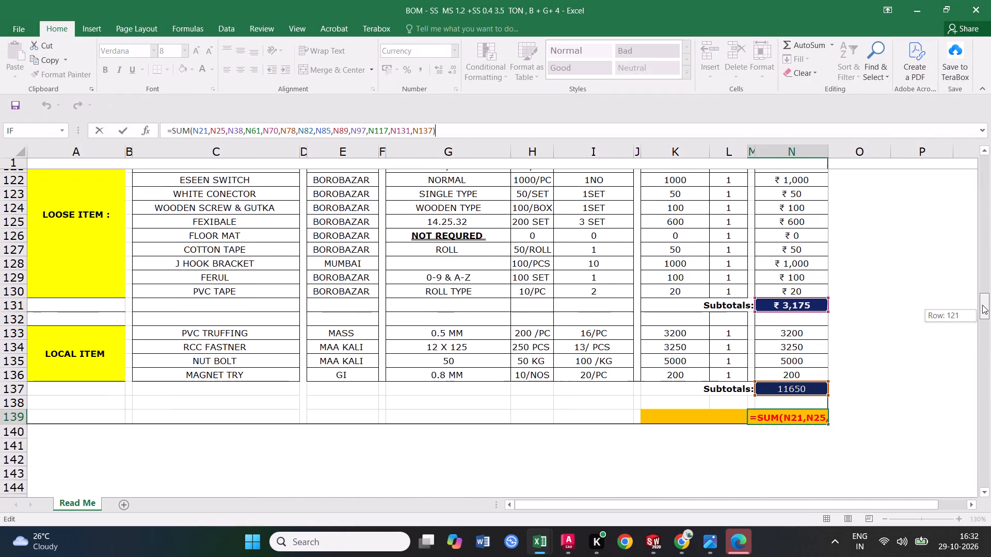
{"action": "left_click_drag", "start_coordinate": [982, 305], "coordinate": [974, 272]}
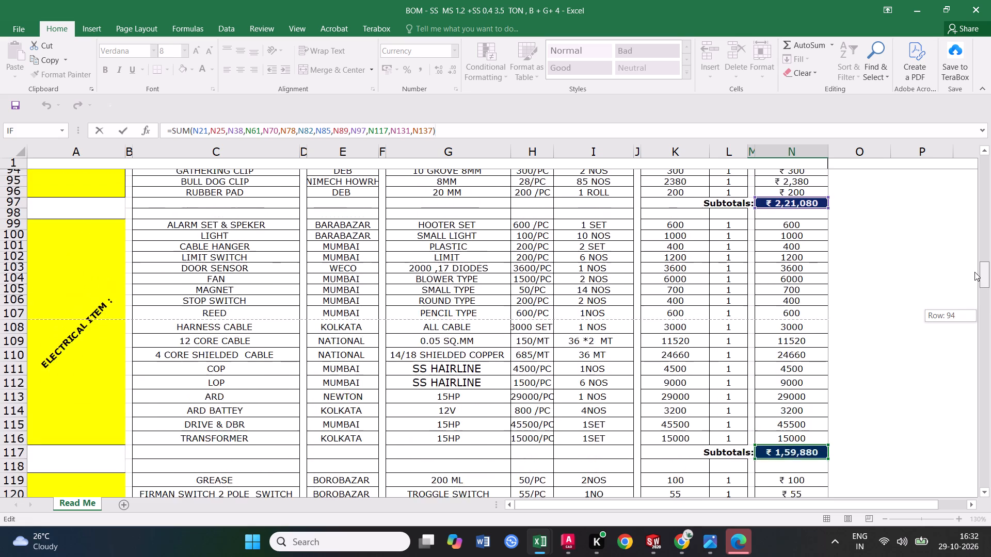
{"action": "left_click_drag", "start_coordinate": [974, 272], "coordinate": [971, 245]}
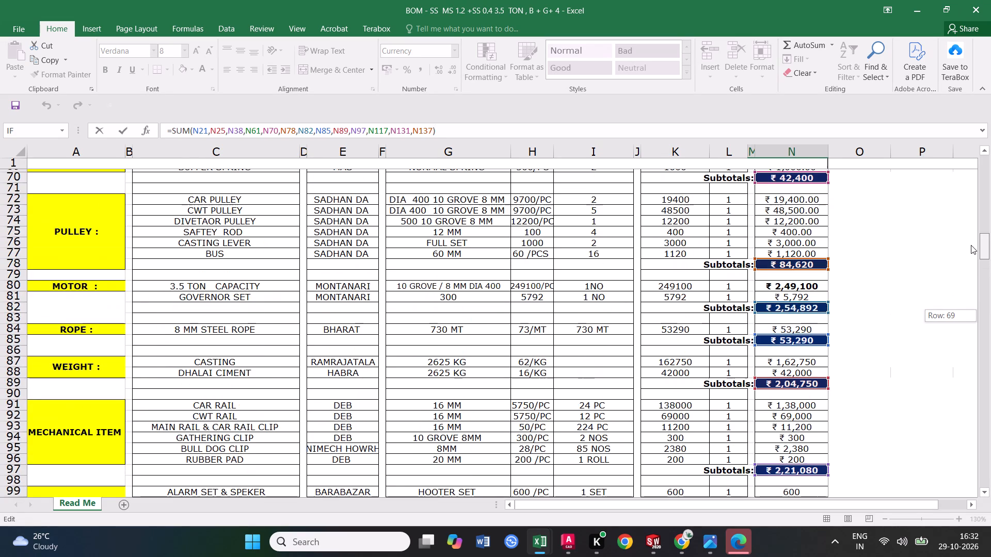
{"action": "left_click_drag", "start_coordinate": [971, 245], "coordinate": [964, 196]}
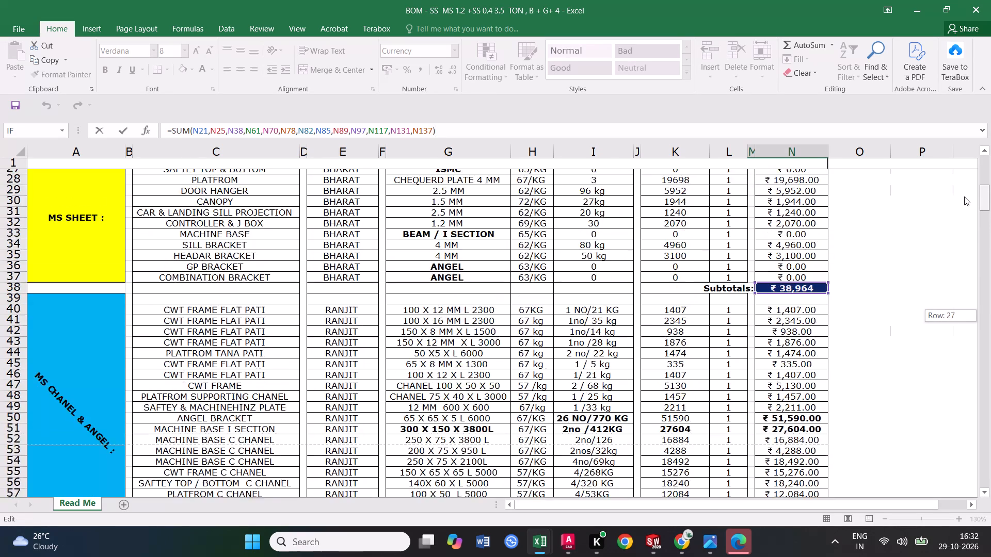
{"action": "left_click_drag", "start_coordinate": [964, 196], "coordinate": [958, 176]}
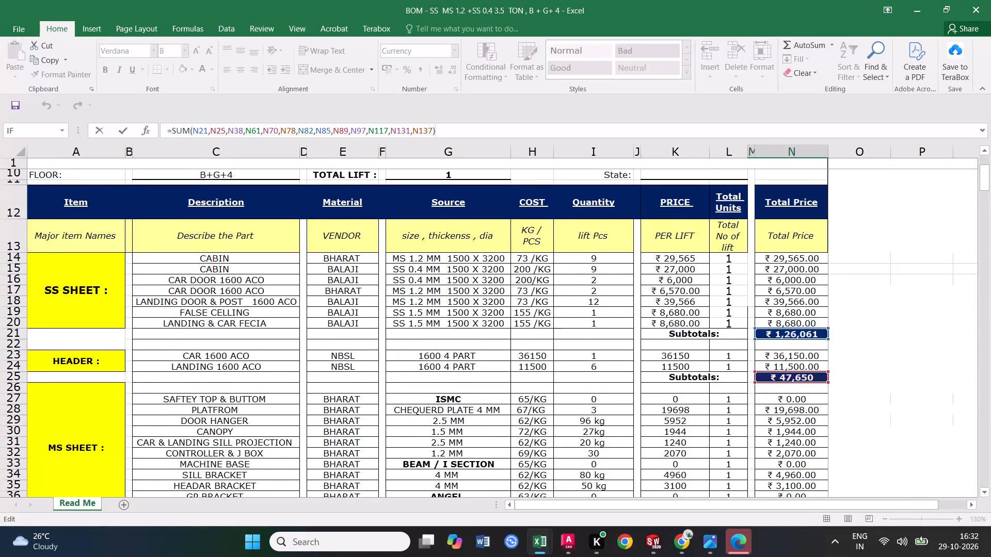
{"action": "key", "text": "Escape"}
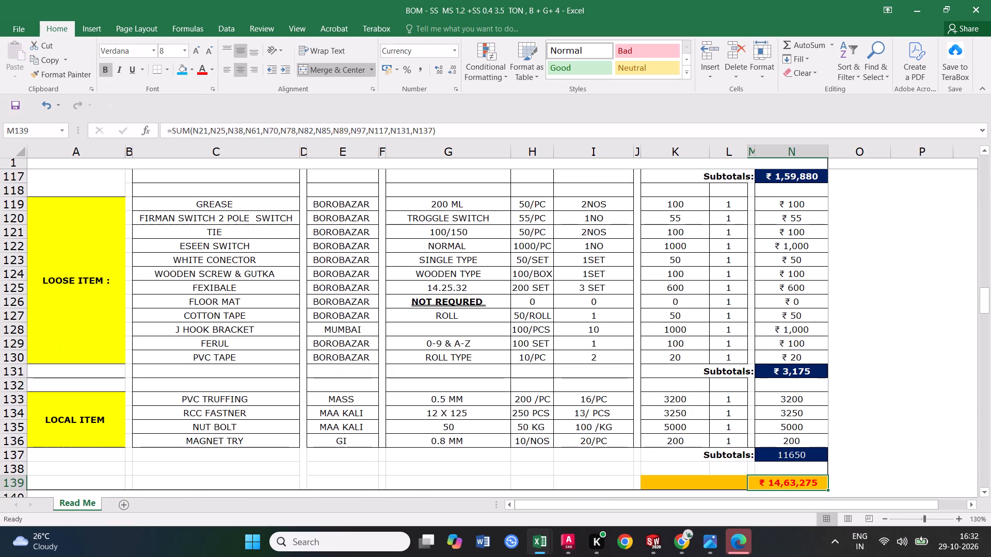
Inspect the subtotal formulas and cell ranges of the LOCAL ITEM and LOOSE ITEM sections, working upward through the BOM.
{"action": "left_click", "coordinate": [780, 454]}
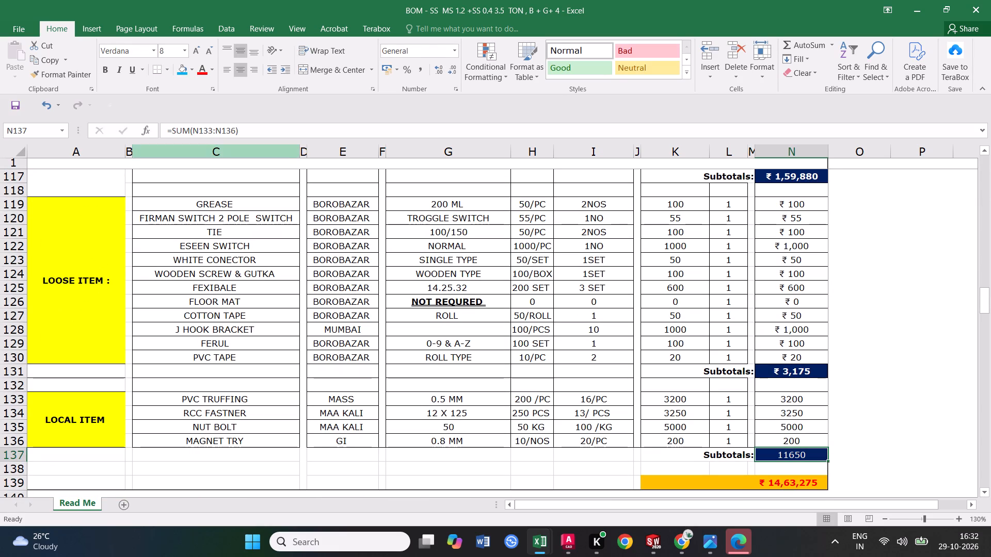
{"action": "left_click", "coordinate": [248, 134]}
{"action": "left_click", "coordinate": [777, 373]}
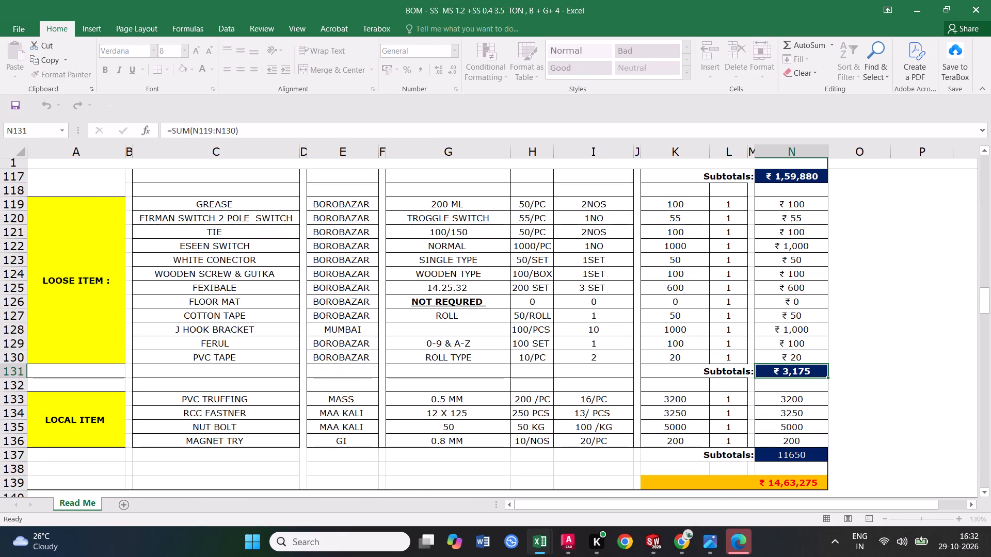
{"action": "left_click", "coordinate": [239, 134]}
{"action": "scroll", "coordinate": [530, 332], "scroll_direction": "up", "scroll_amount": 1}
{"action": "key", "text": "Escape"}
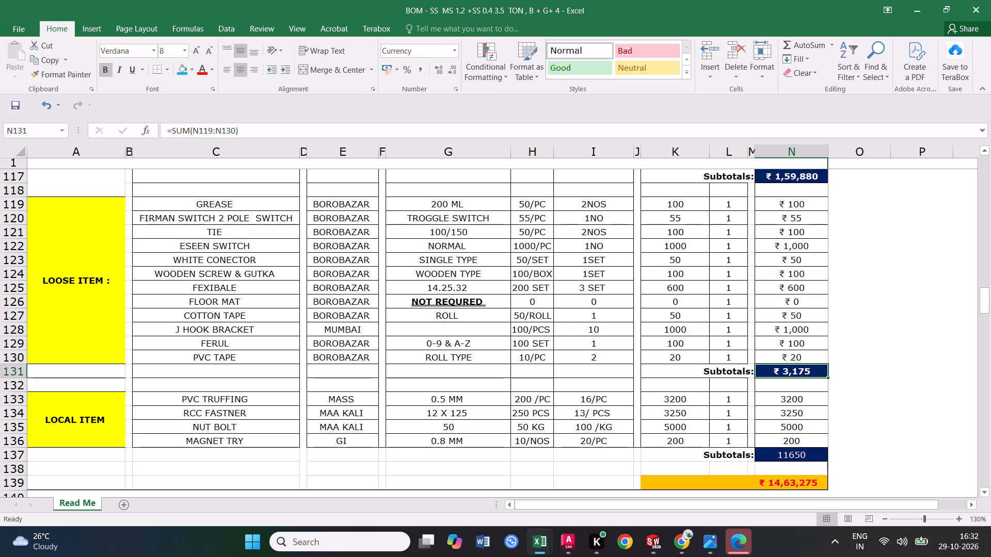
{"action": "key", "text": "Escape"}
{"action": "scroll", "coordinate": [699, 367], "scroll_direction": "up", "scroll_amount": 3}
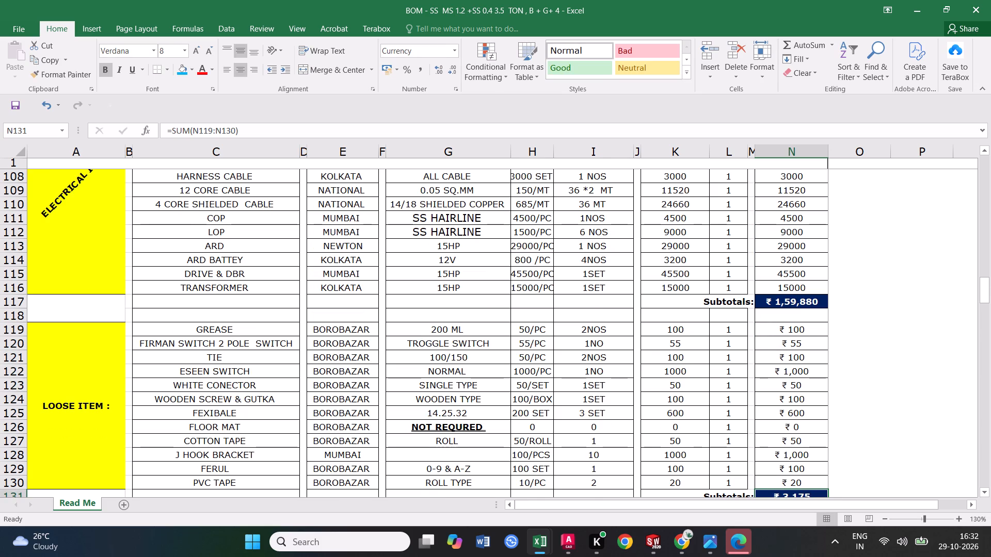
Save the "BOM - SS MS 1.2 +SS 0.4 3.5 TON , B + G+ 4" workbook and close it.
{"action": "left_click", "coordinate": [16, 110]}
{"action": "left_click", "coordinate": [977, 9]}
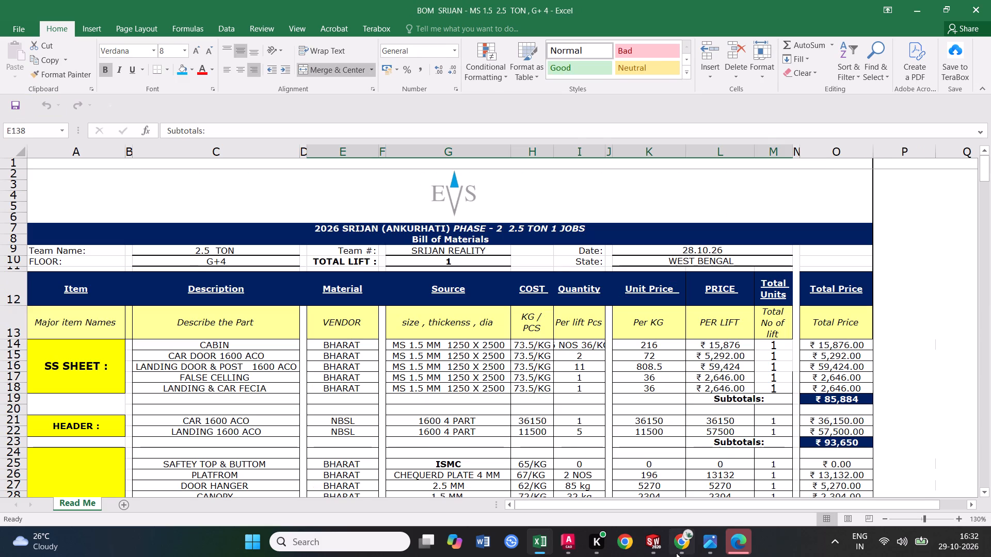
Switch to the Chrome window showing the Maiak-M equal angles calculator and close that window.
{"action": "left_click", "coordinate": [676, 553]}
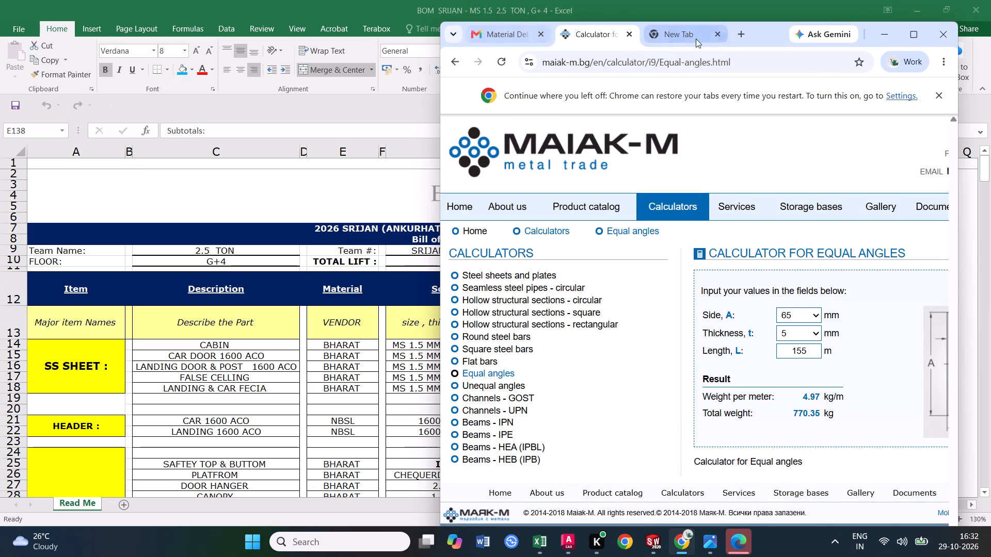
{"action": "left_click", "coordinate": [948, 33]}
Open a new Google Chrome session.
{"action": "left_click", "coordinate": [641, 552]}
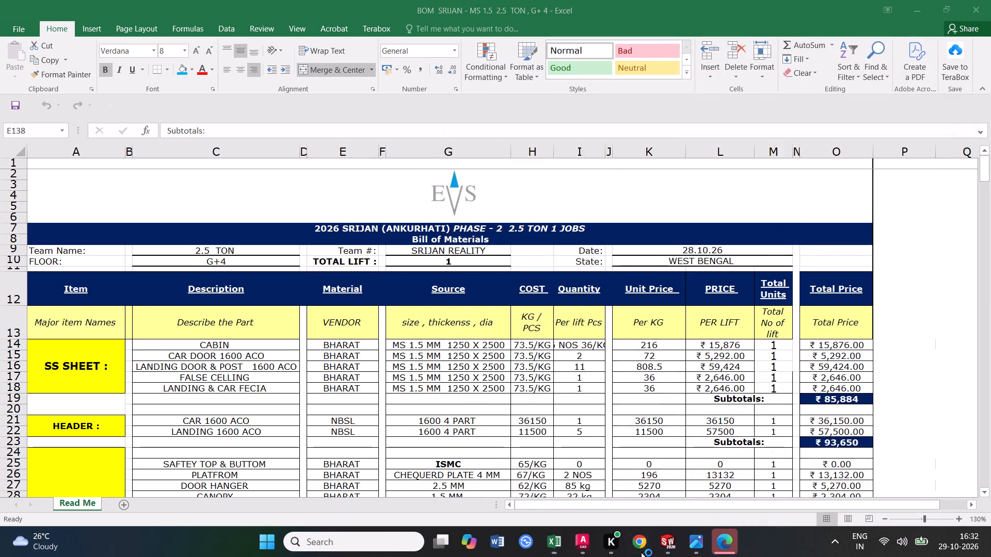
{"action": "left_click", "coordinate": [454, 272]}
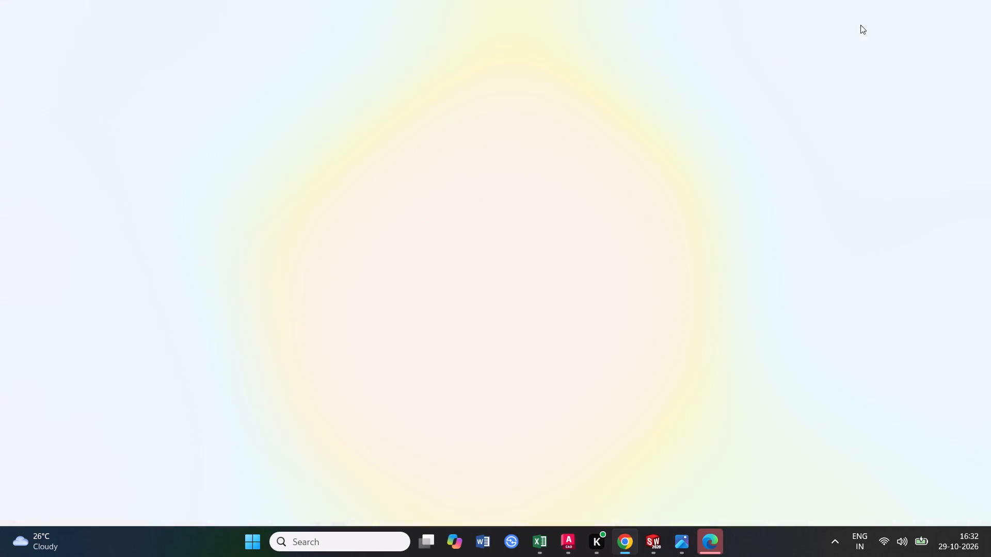
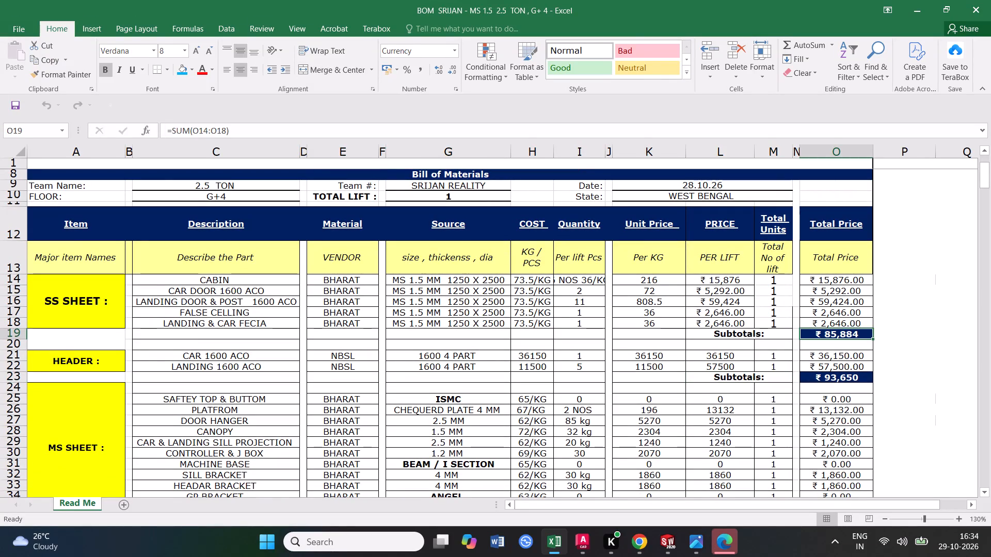
Inspect the SS SHEET section's total price cells and the subtotal formula below them.
{"action": "left_click", "coordinate": [836, 308]}
{"action": "left_click", "coordinate": [832, 283]}
{"action": "left_click", "coordinate": [824, 304]}
{"action": "left_click", "coordinate": [829, 339]}
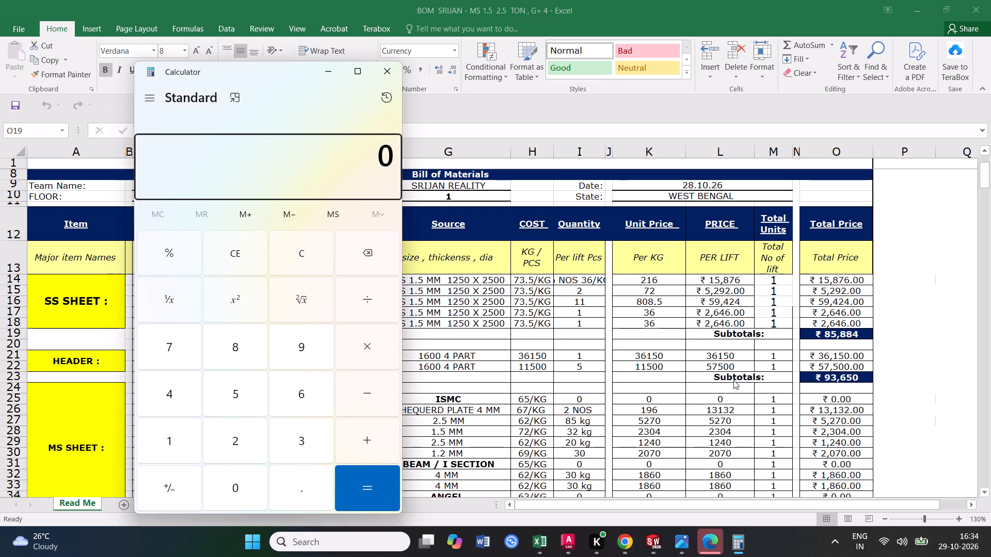
Add 1.2 and 0.4 in Calculator, then close it and return to the Excel BOM.
{"action": "type", "text": "1.2+0.4"}
{"action": "key", "text": "Return"}
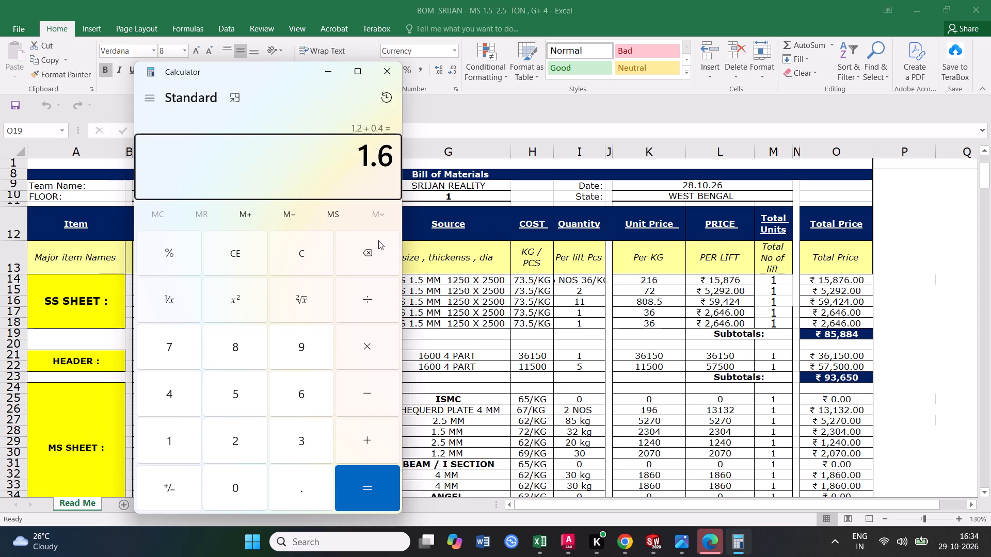
{"action": "left_click", "coordinate": [392, 72]}
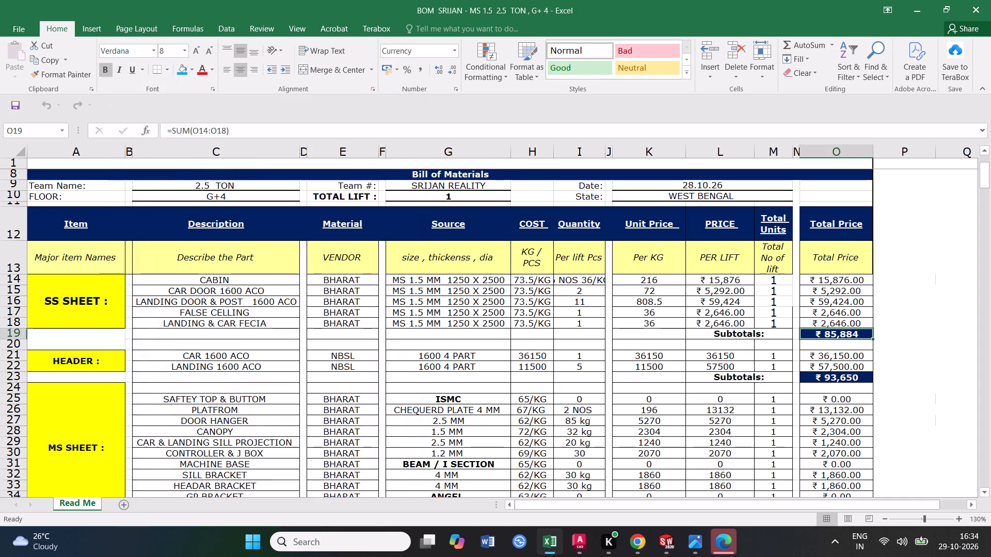
Look through the BOM's lower sections from MASS and PULLEY onward, toward the end of the sheet.
{"action": "left_click", "coordinate": [635, 335]}
{"action": "scroll", "coordinate": [706, 374], "scroll_direction": "down", "scroll_amount": 17}
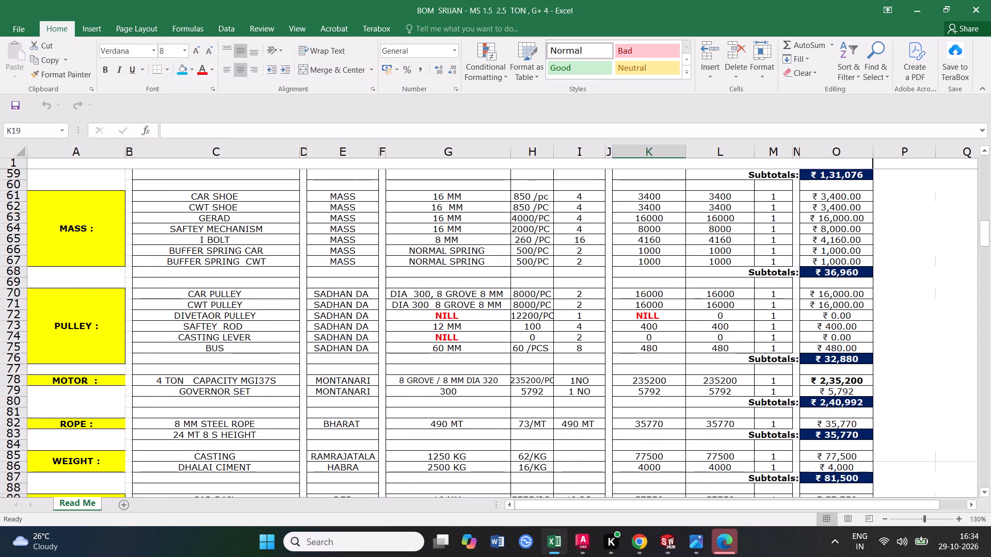
{"action": "left_click_drag", "start_coordinate": [983, 232], "coordinate": [962, 354]}
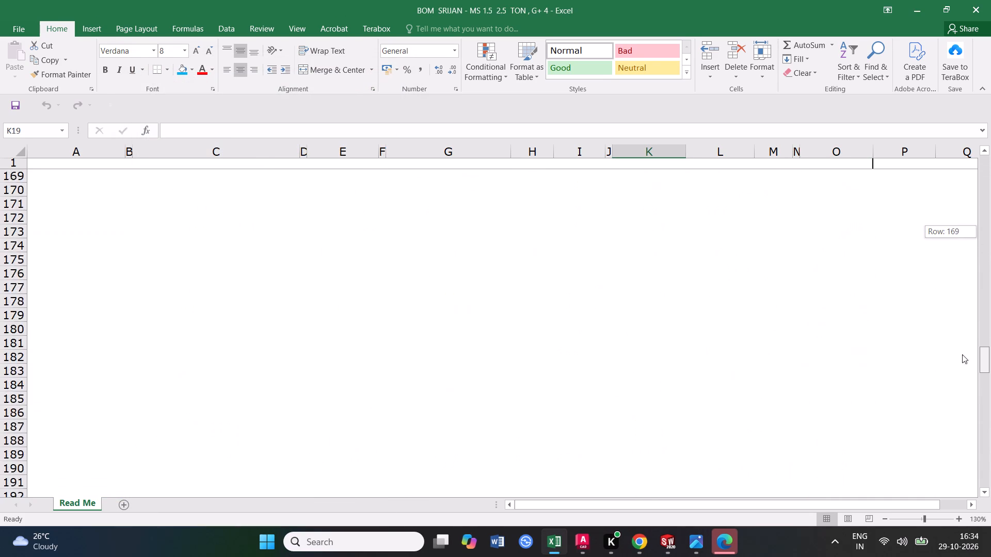
{"action": "left_click_drag", "start_coordinate": [962, 354], "coordinate": [961, 331]}
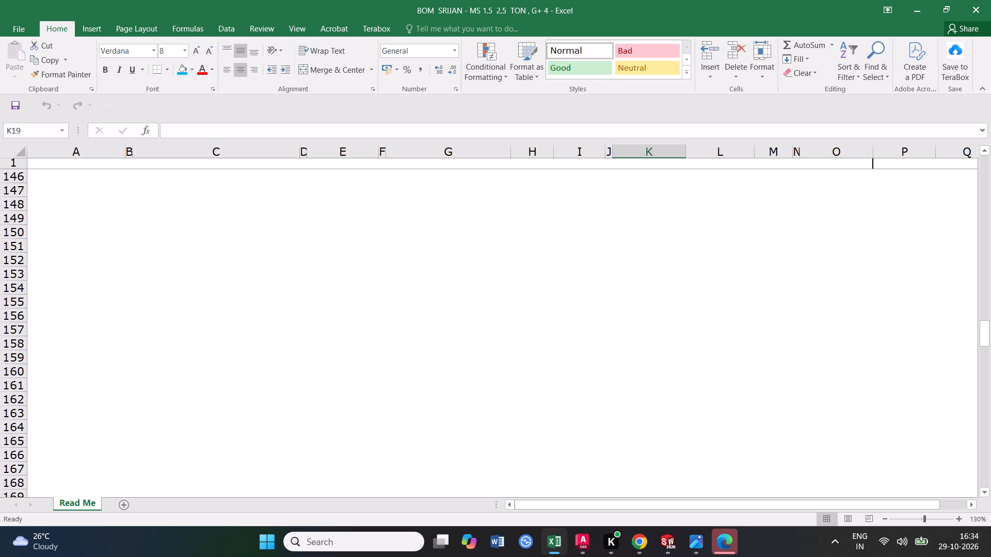